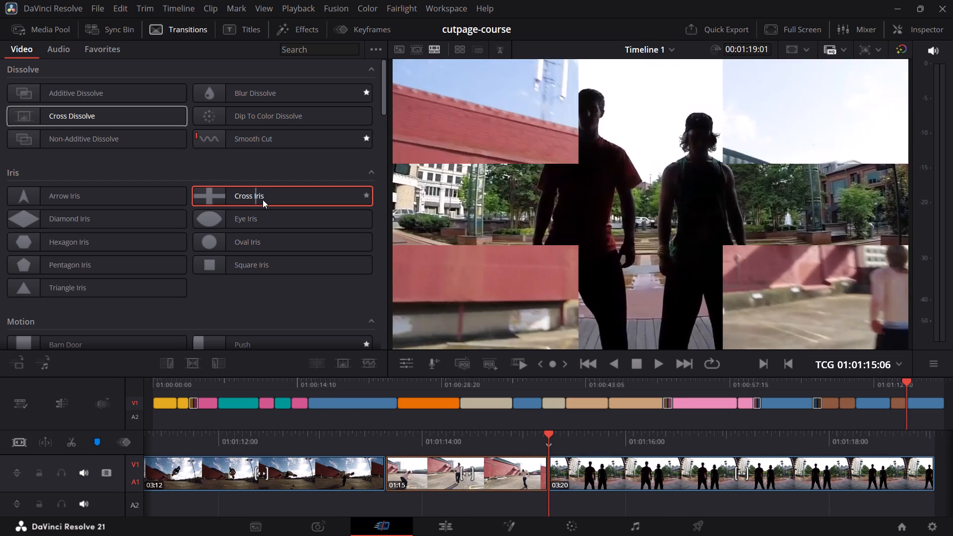
Add a Dip To Color Dissolve transition at the cut at 01:01:15:06 and preview it.
{"action": "left_click", "coordinate": [267, 200]}
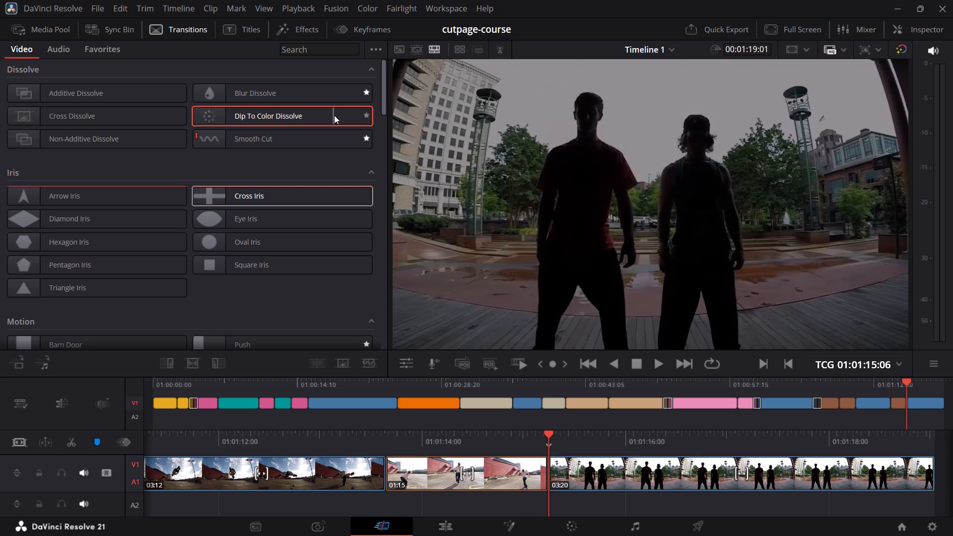
{"action": "double_click", "coordinate": [330, 116]}
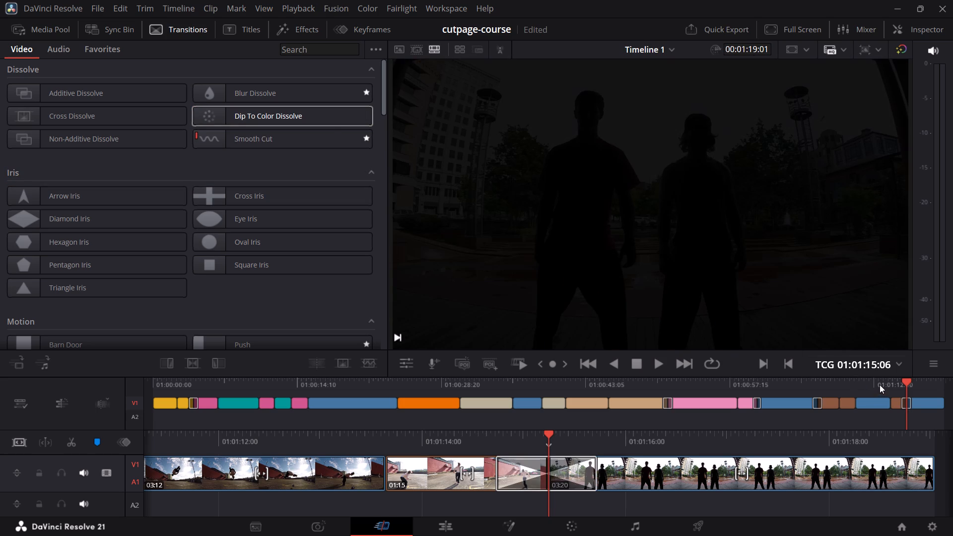
{"action": "key", "text": "slash"}
Extend the start of the backflip clip beginning at 01:00:06:12 by five frames to 04:07 long, and preview the cut.
{"action": "left_click_drag", "start_coordinate": [592, 380], "coordinate": [198, 416]}
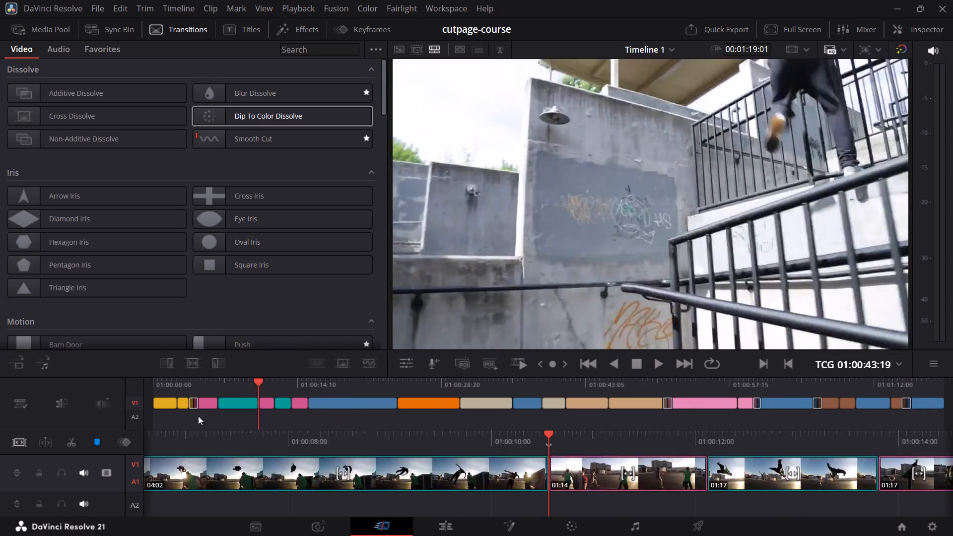
{"action": "left_click_drag", "start_coordinate": [198, 416], "coordinate": [98, 416]}
{"action": "key", "text": "space"}
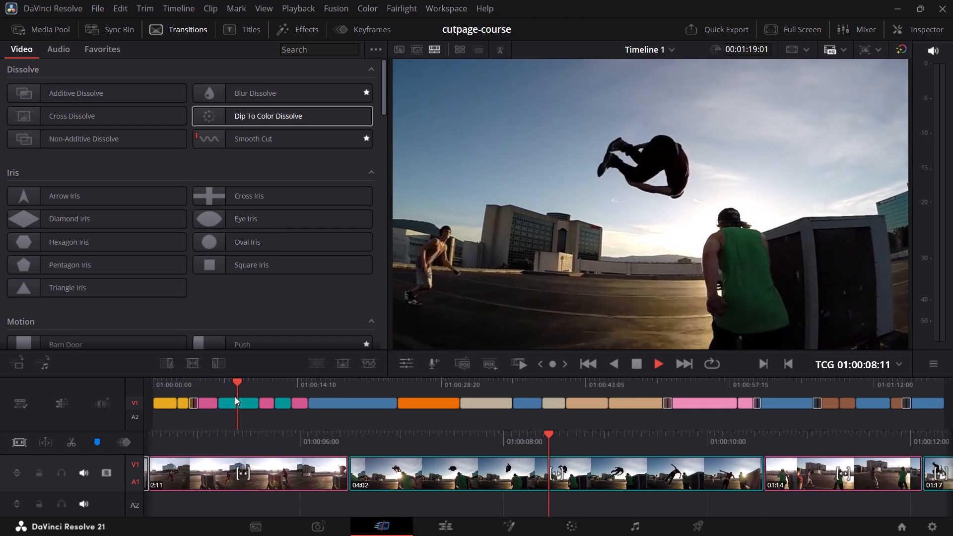
{"action": "key", "text": "space"}
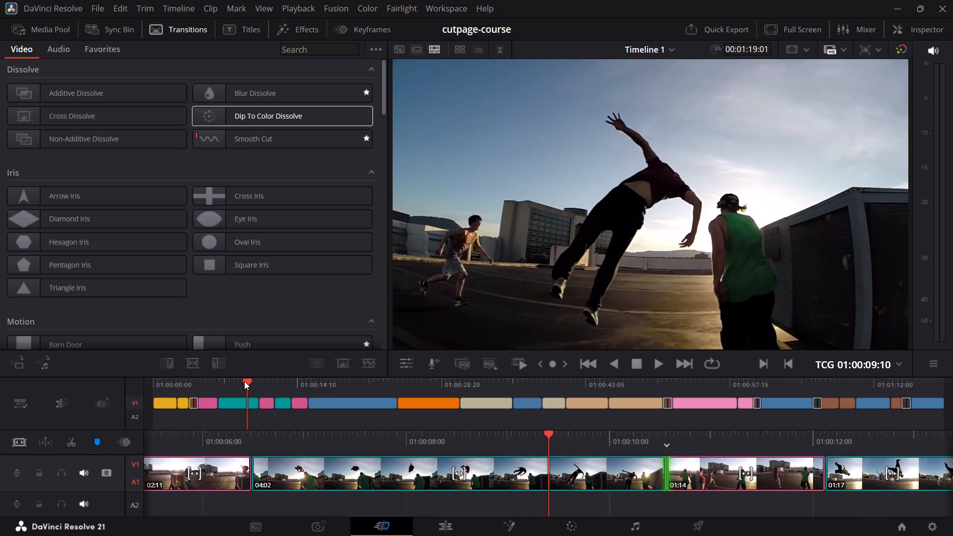
{"action": "left_click_drag", "start_coordinate": [245, 381], "coordinate": [236, 383]}
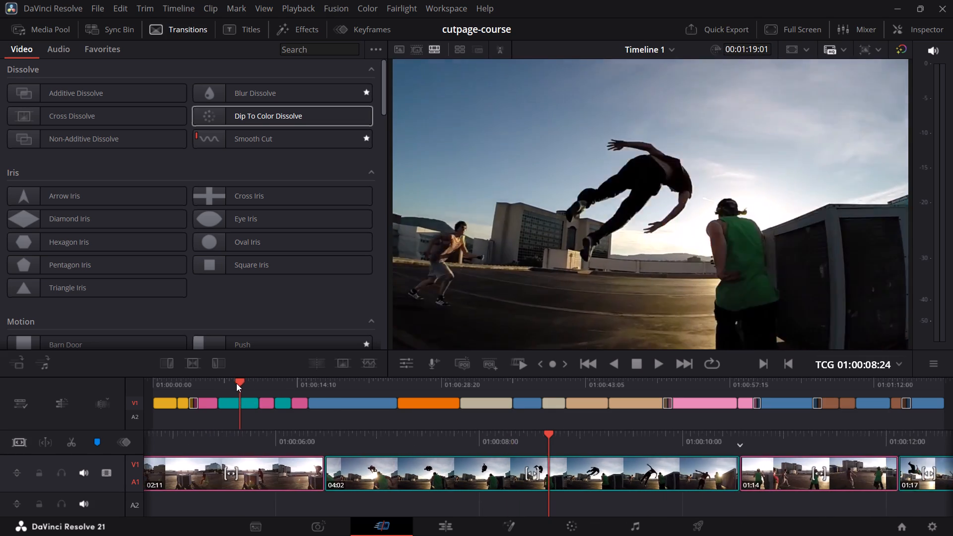
{"action": "left_click_drag", "start_coordinate": [236, 383], "coordinate": [226, 383]}
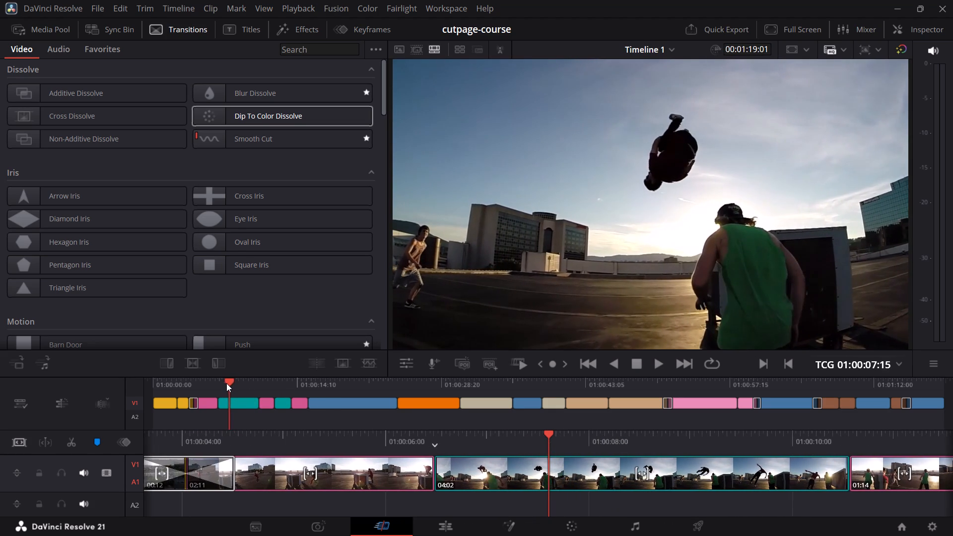
{"action": "left_click_drag", "start_coordinate": [226, 383], "coordinate": [220, 383]}
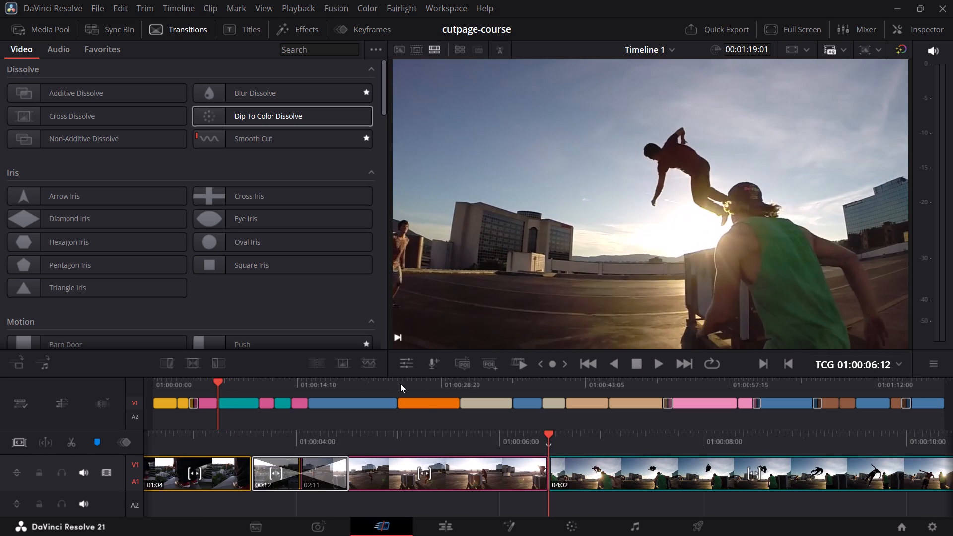
{"action": "left_click", "coordinate": [558, 463]}
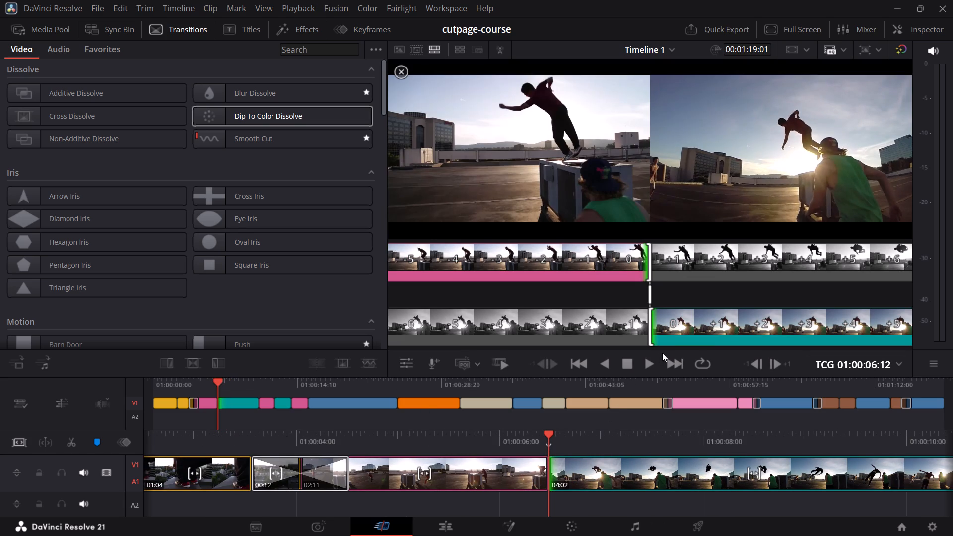
{"action": "double_click", "coordinate": [760, 364]}
{"action": "left_click", "coordinate": [760, 364]}
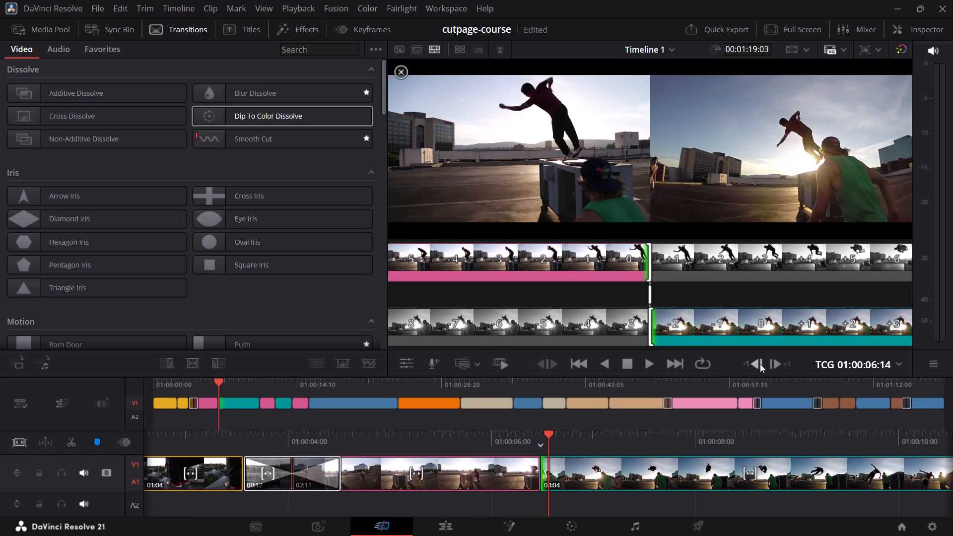
{"action": "left_click", "coordinate": [760, 364]}
{"action": "left_click", "coordinate": [759, 363]}
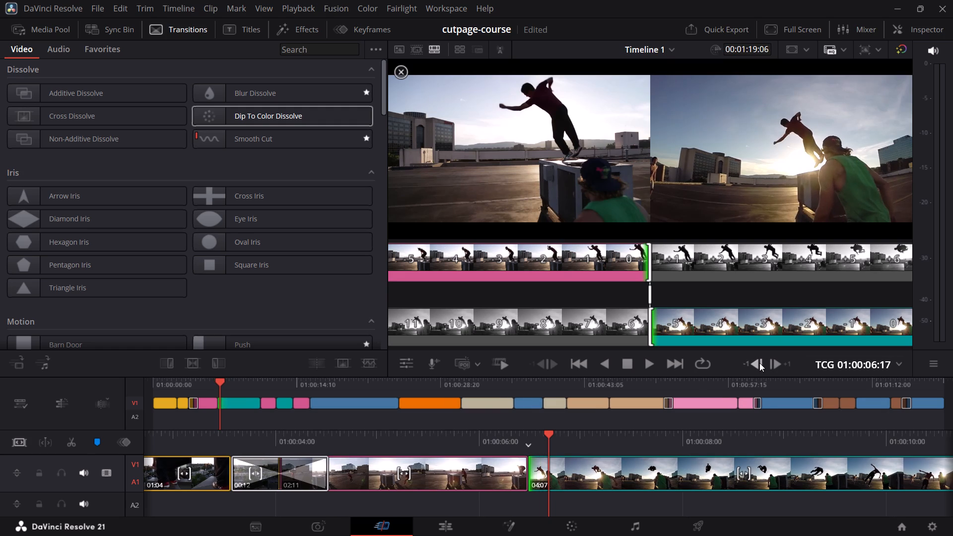
{"action": "key", "text": "slash"}
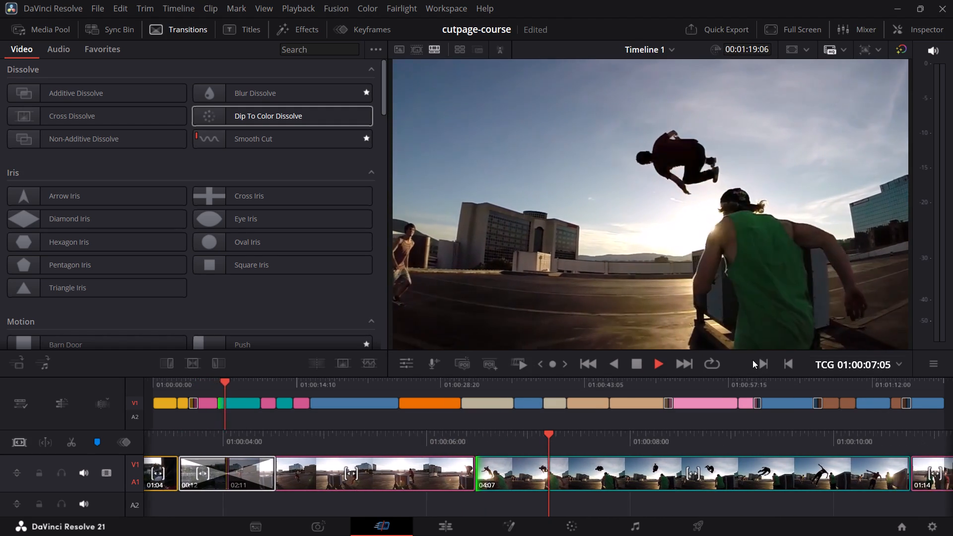
Play through the backflip clip and trim its end so that the clip lasts 02:21.
{"action": "key", "text": "space"}
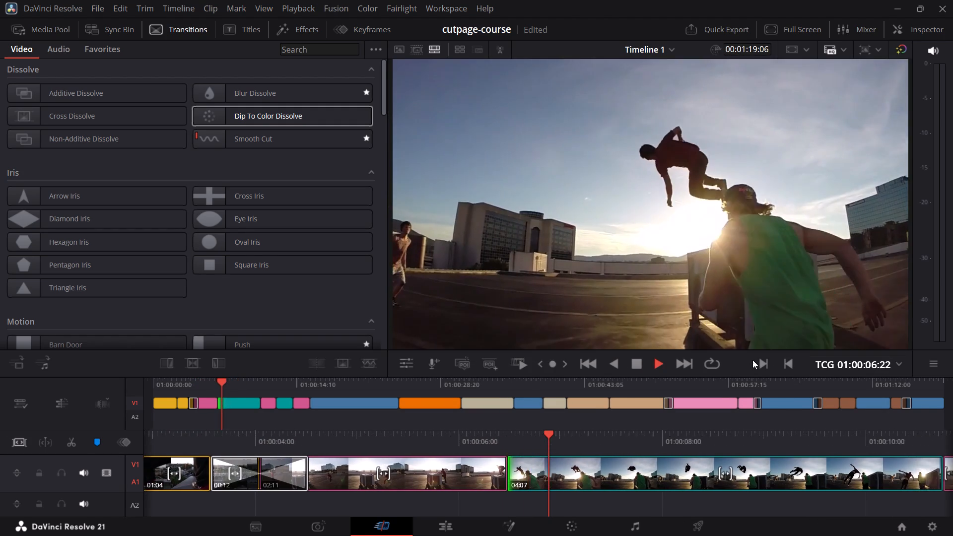
{"action": "key", "text": "space"}
{"action": "left_click", "coordinate": [481, 424]}
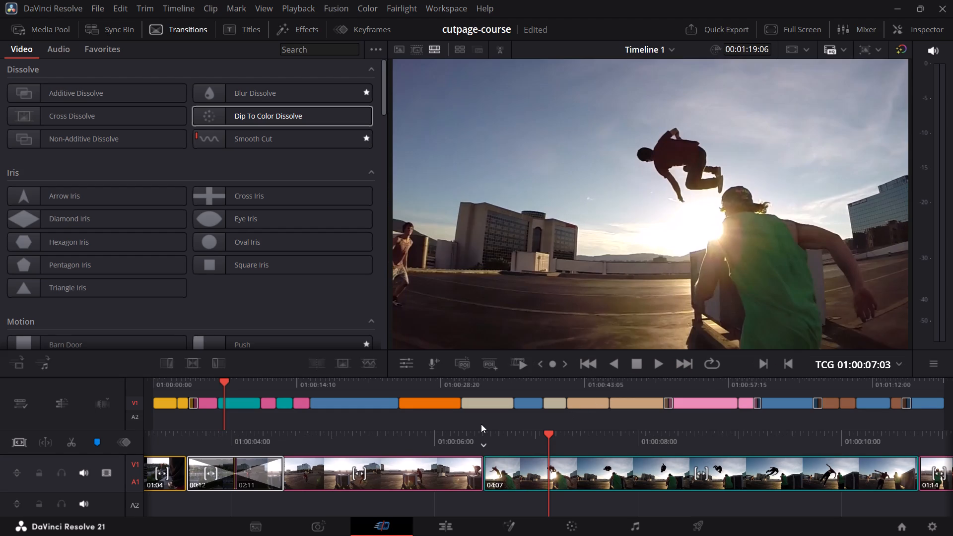
{"action": "key", "text": "space"}
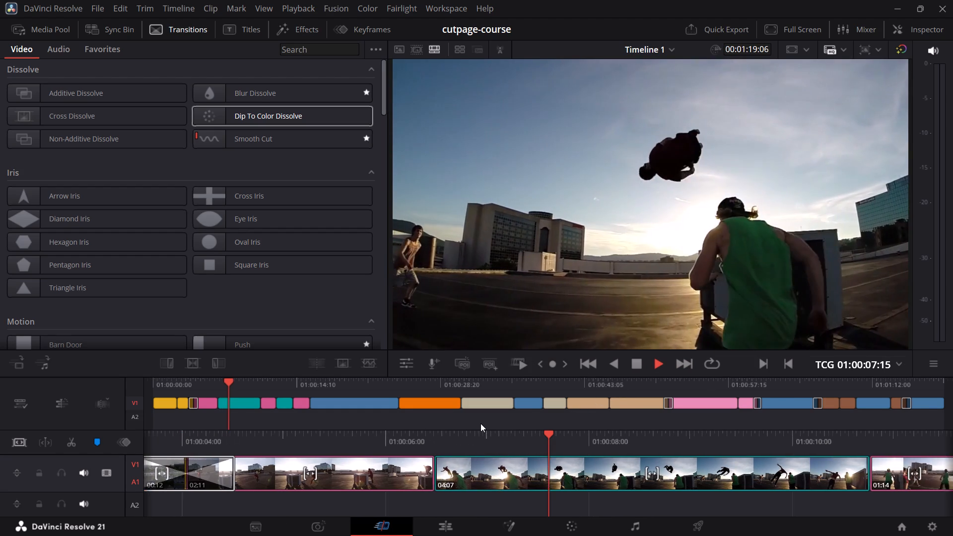
{"action": "key", "text": "space"}
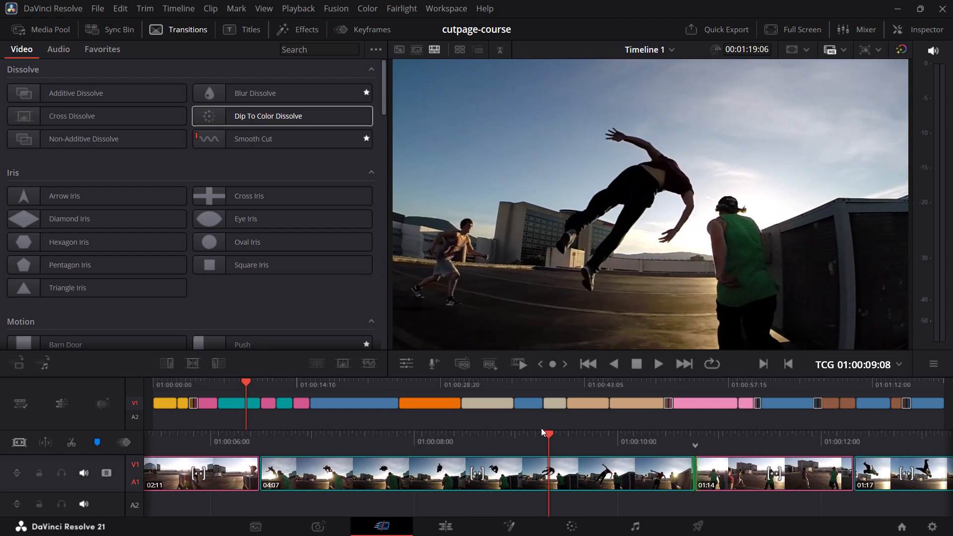
{"action": "left_click", "coordinate": [691, 471]}
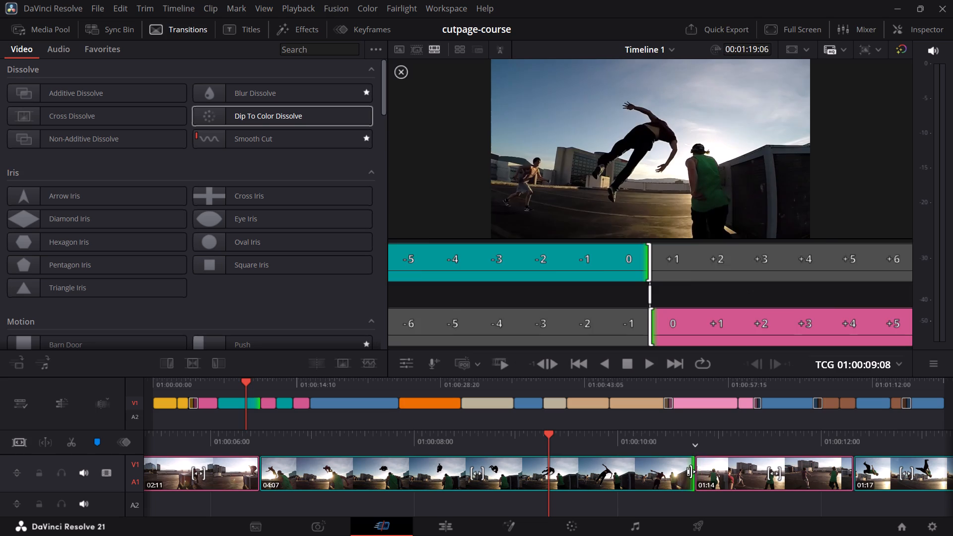
{"action": "left_click_drag", "start_coordinate": [691, 471], "coordinate": [599, 488]}
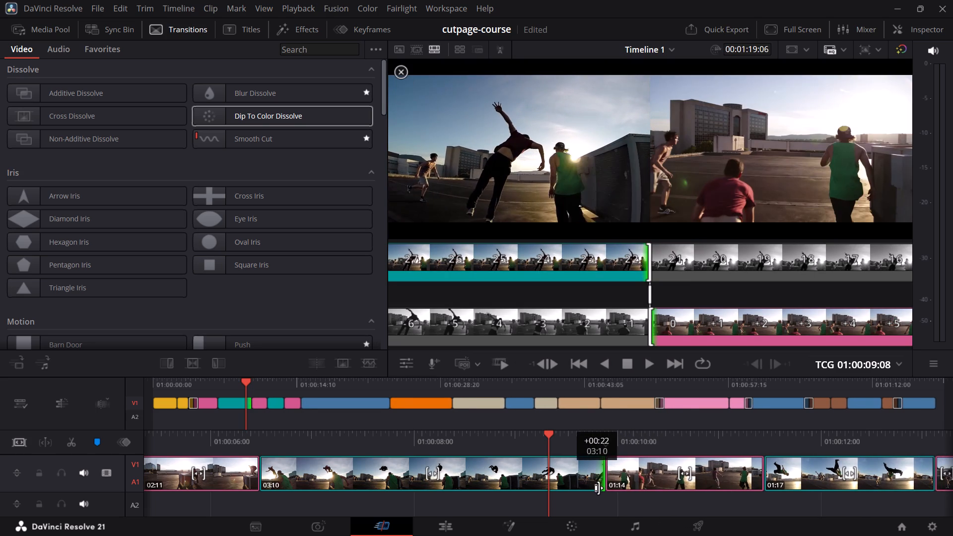
{"action": "left_click_drag", "start_coordinate": [599, 488], "coordinate": [552, 492]}
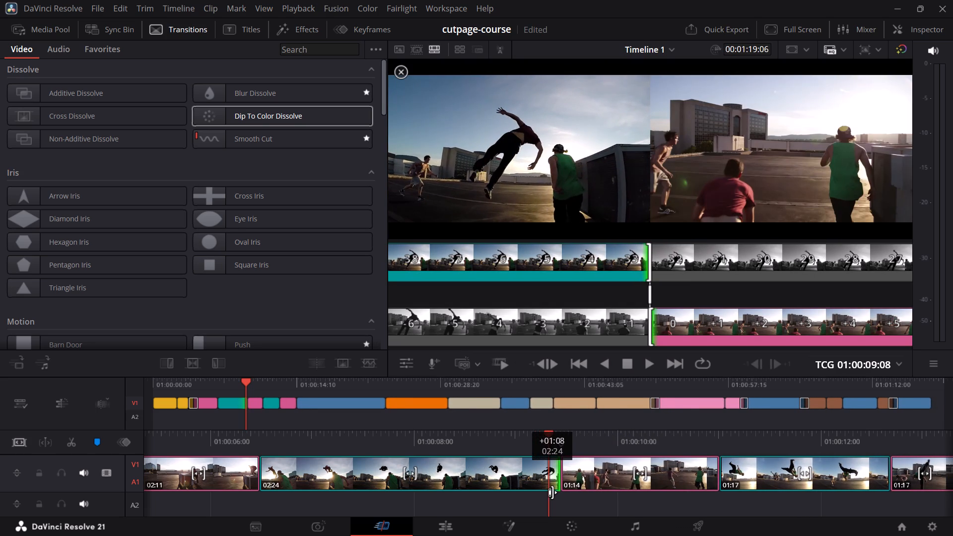
{"action": "left_click_drag", "start_coordinate": [552, 492], "coordinate": [547, 493]}
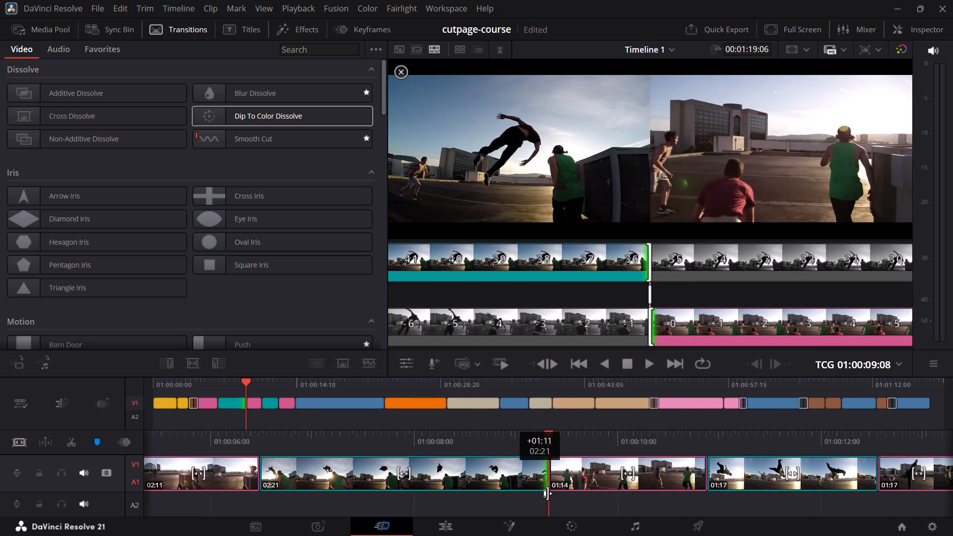
{"action": "left_click_drag", "start_coordinate": [547, 493], "coordinate": [547, 494]}
Extend the start of the clip following the backflip by eight frames to 01:22 long, and preview the cut.
{"action": "left_click", "coordinate": [555, 478]}
{"action": "left_click_drag", "start_coordinate": [555, 478], "coordinate": [607, 477]}
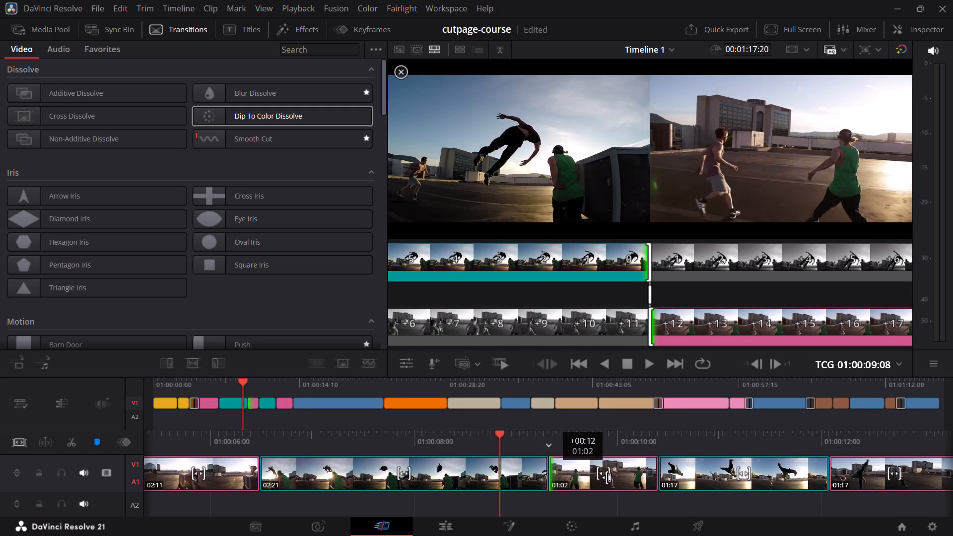
{"action": "left_click_drag", "start_coordinate": [607, 477], "coordinate": [542, 485]}
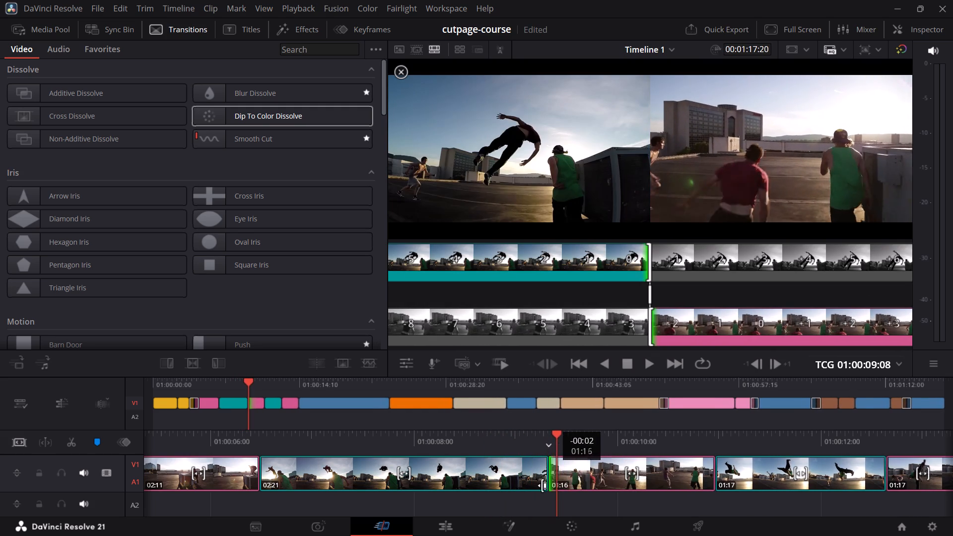
{"action": "left_click_drag", "start_coordinate": [542, 485], "coordinate": [522, 488]}
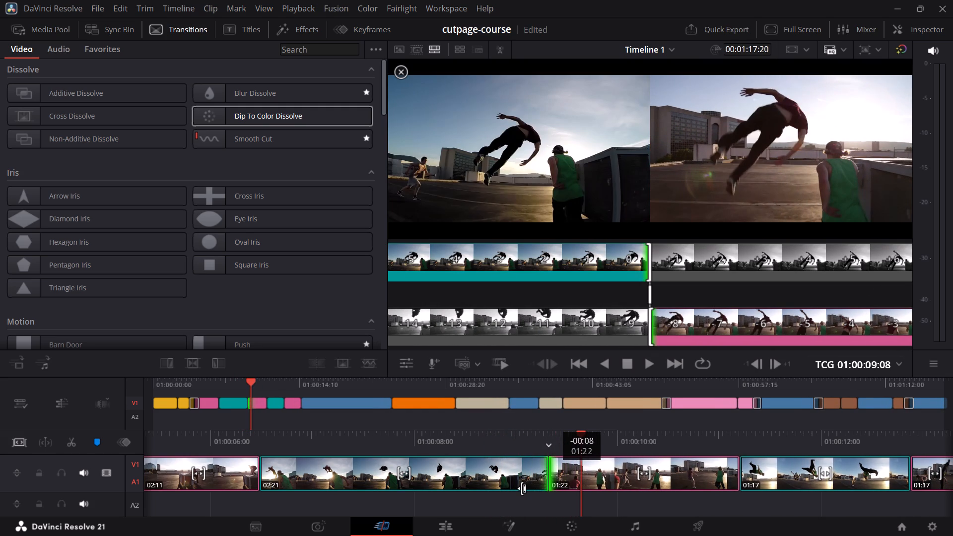
{"action": "left_click_drag", "start_coordinate": [522, 488], "coordinate": [519, 488]}
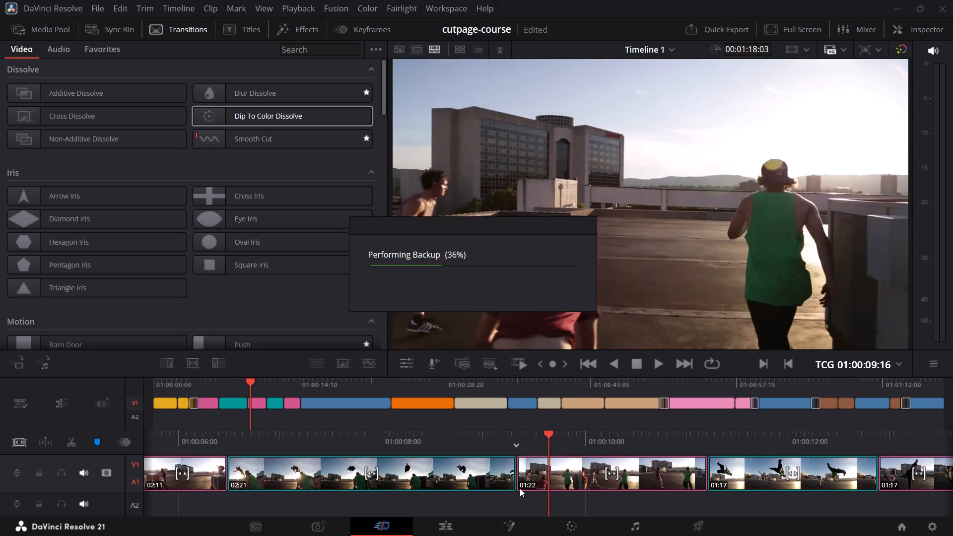
{"action": "key", "text": "slash"}
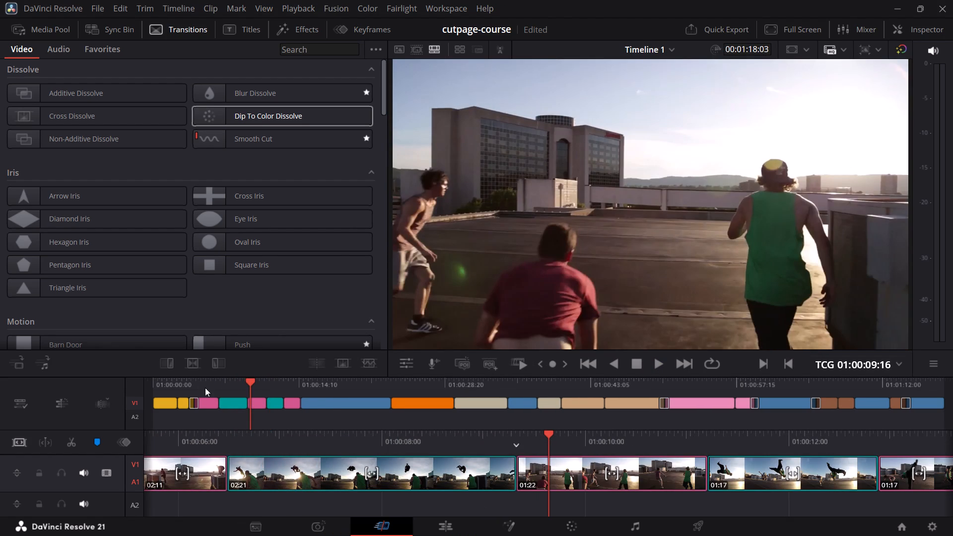
Play the timeline from its beginning to review the edit through to the bench-jumping clip.
{"action": "left_click_drag", "start_coordinate": [204, 387], "coordinate": [161, 393]}
{"action": "key", "text": "space"}
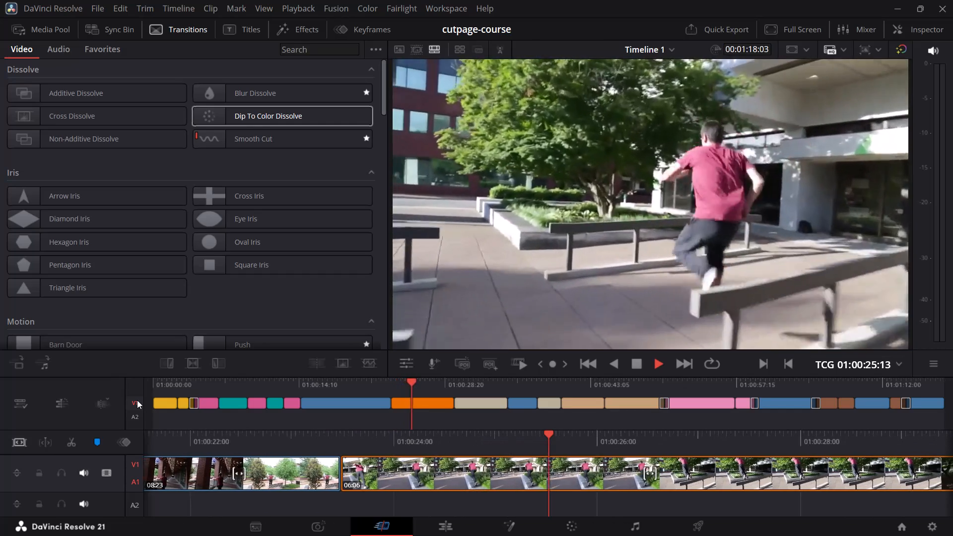
{"action": "key", "text": "space"}
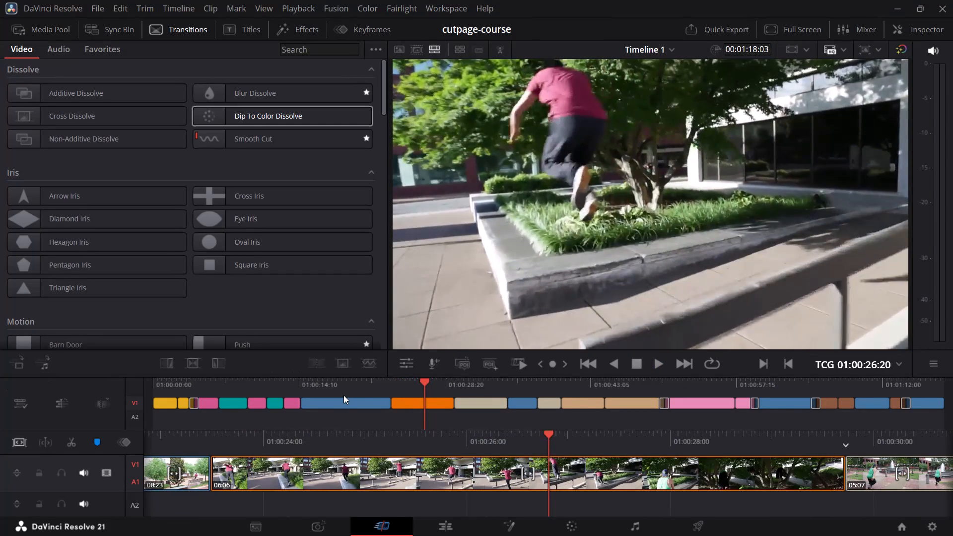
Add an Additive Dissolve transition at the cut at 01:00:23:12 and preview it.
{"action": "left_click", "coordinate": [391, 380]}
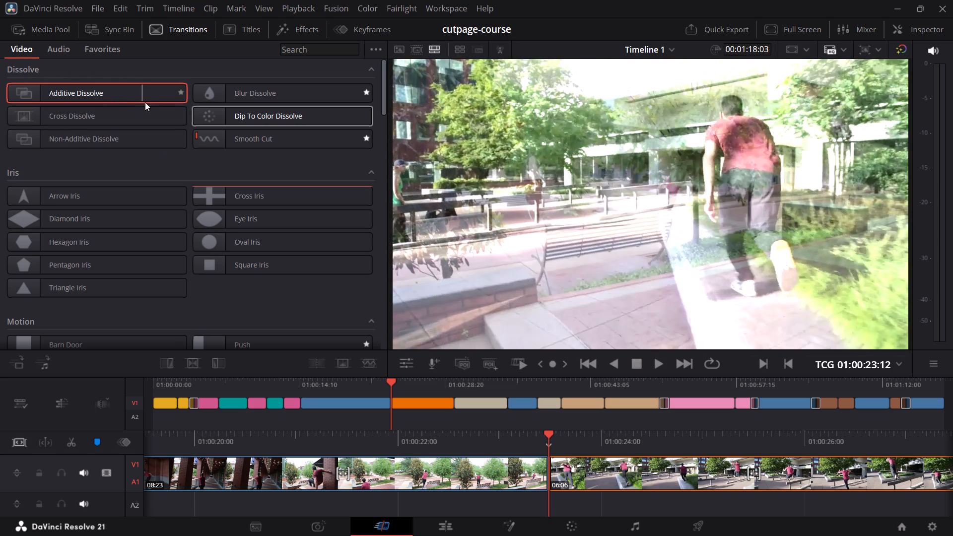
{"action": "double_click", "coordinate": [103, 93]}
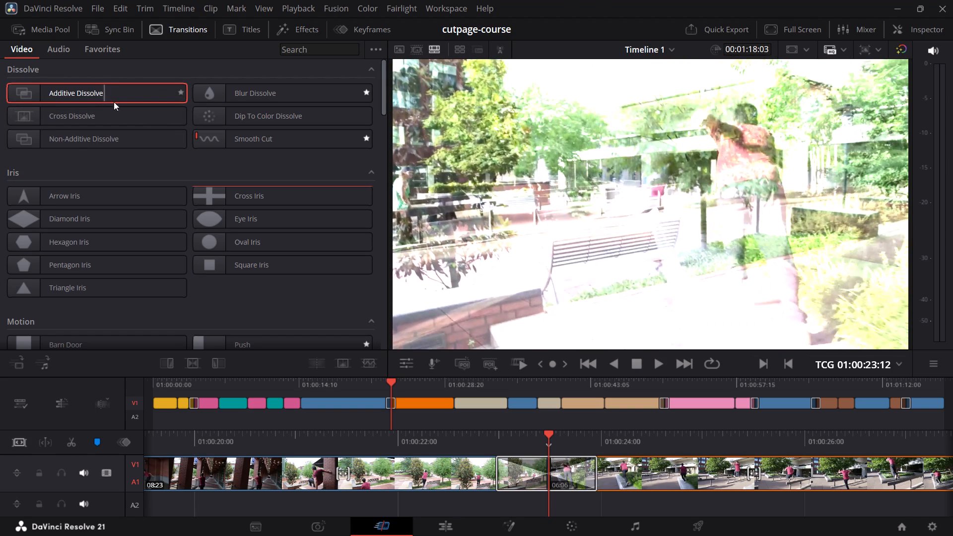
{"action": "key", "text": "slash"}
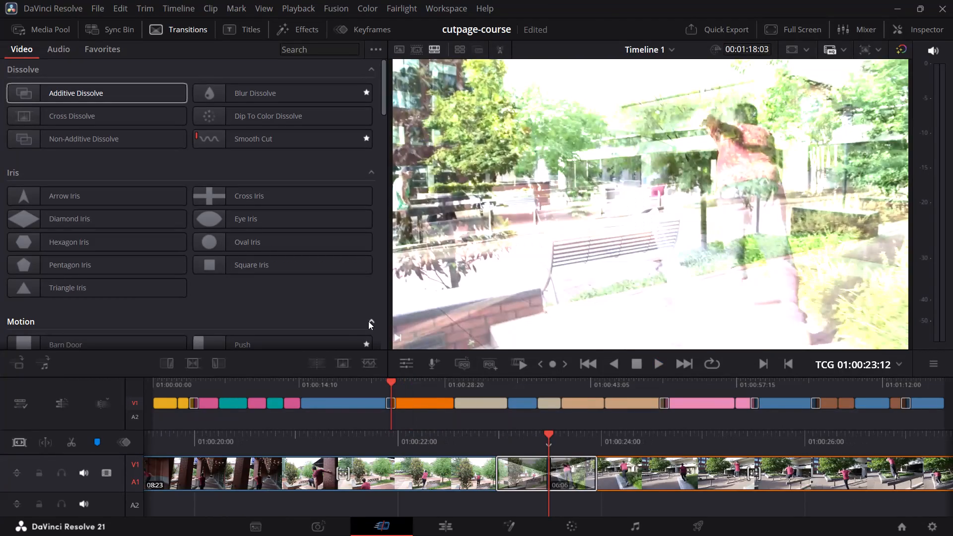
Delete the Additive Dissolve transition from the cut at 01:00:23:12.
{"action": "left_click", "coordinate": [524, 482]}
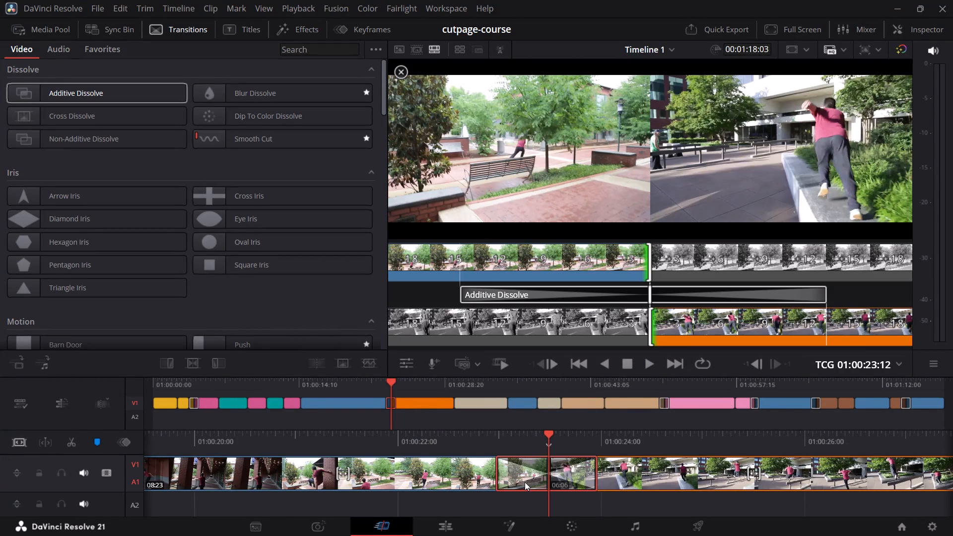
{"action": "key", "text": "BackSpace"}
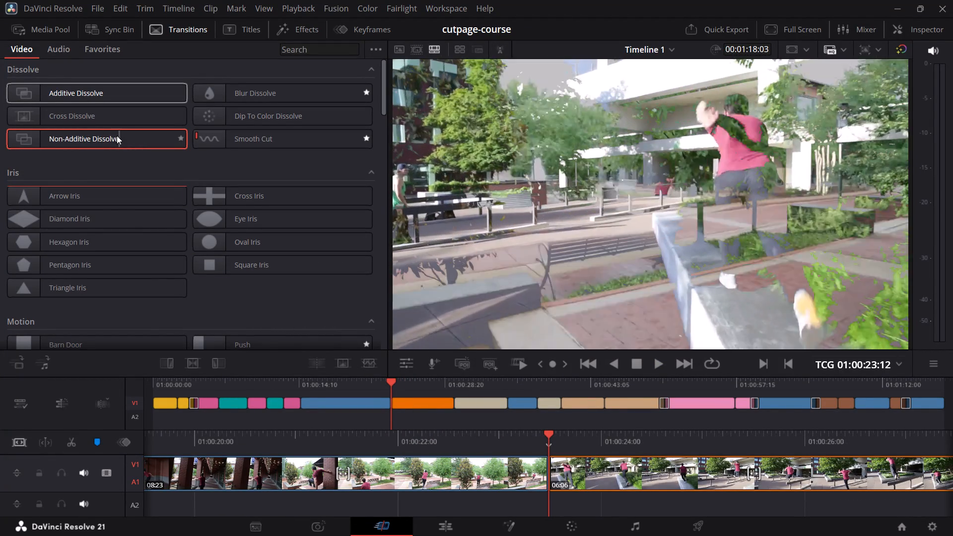
Add a Non-Additive Dissolve transition at the cut at 01:00:23:12 and preview it.
{"action": "double_click", "coordinate": [117, 135]}
{"action": "key", "text": "slash"}
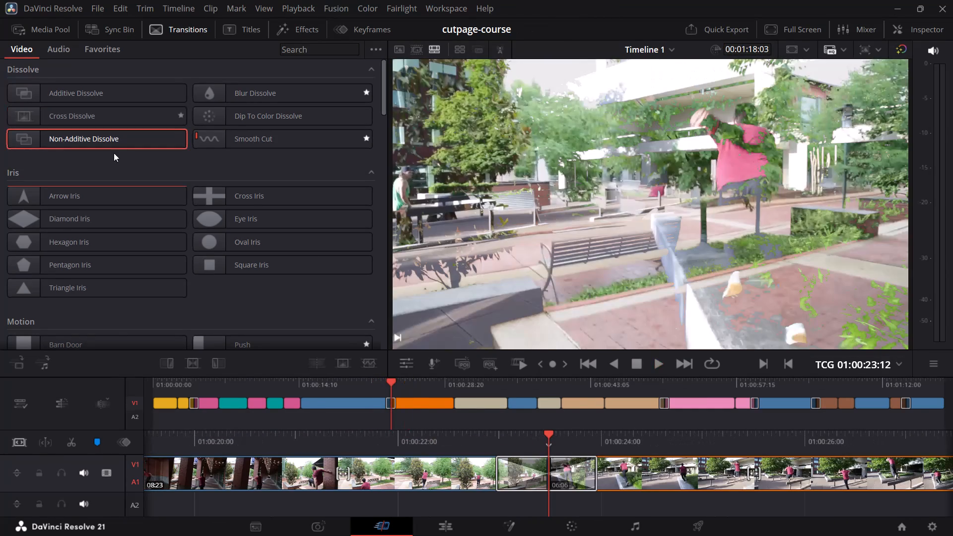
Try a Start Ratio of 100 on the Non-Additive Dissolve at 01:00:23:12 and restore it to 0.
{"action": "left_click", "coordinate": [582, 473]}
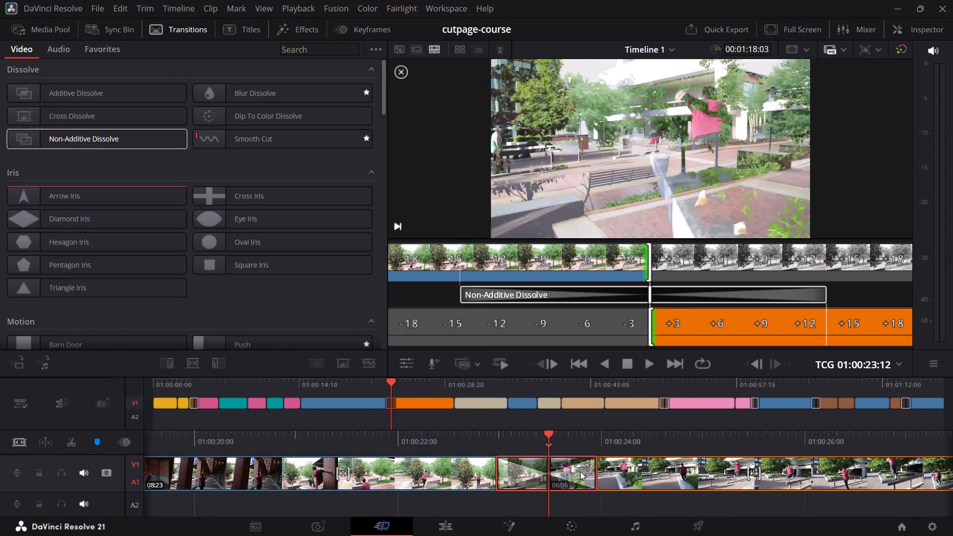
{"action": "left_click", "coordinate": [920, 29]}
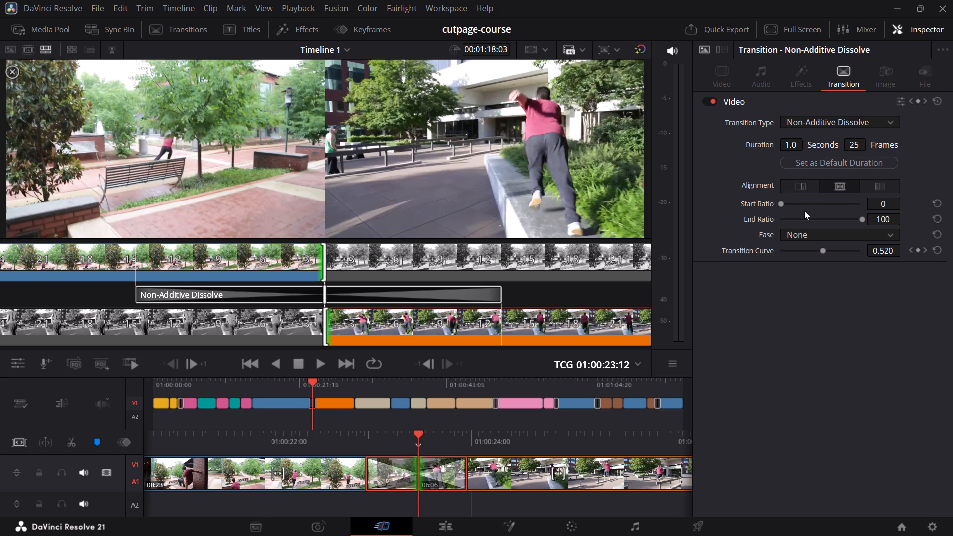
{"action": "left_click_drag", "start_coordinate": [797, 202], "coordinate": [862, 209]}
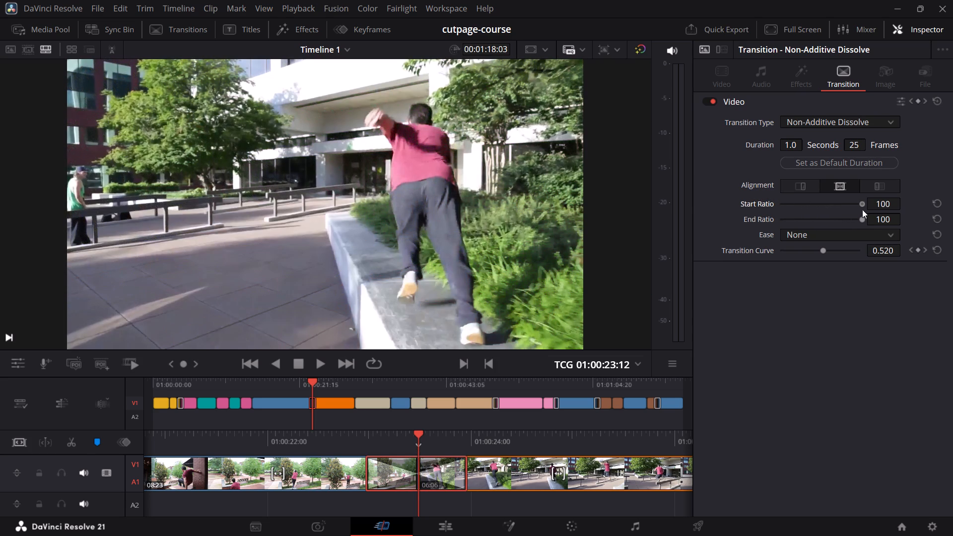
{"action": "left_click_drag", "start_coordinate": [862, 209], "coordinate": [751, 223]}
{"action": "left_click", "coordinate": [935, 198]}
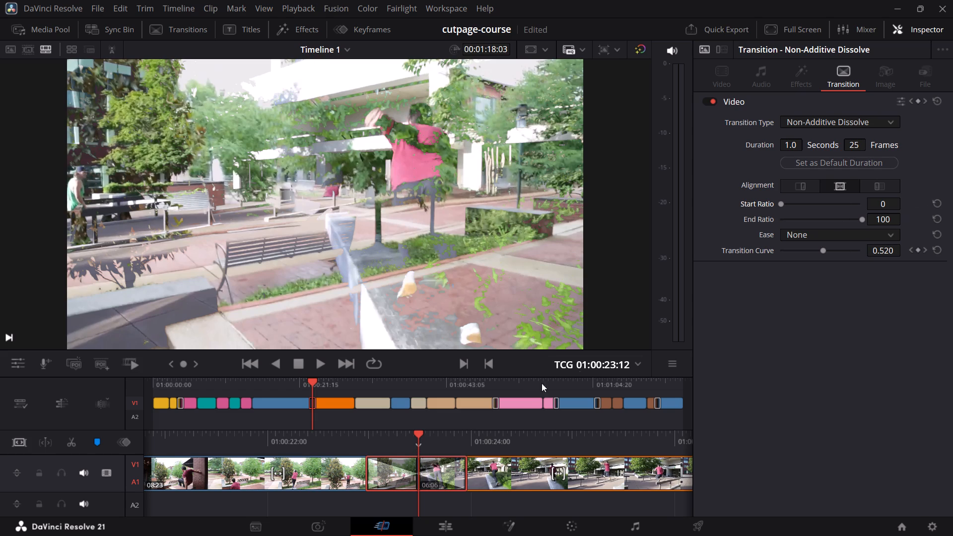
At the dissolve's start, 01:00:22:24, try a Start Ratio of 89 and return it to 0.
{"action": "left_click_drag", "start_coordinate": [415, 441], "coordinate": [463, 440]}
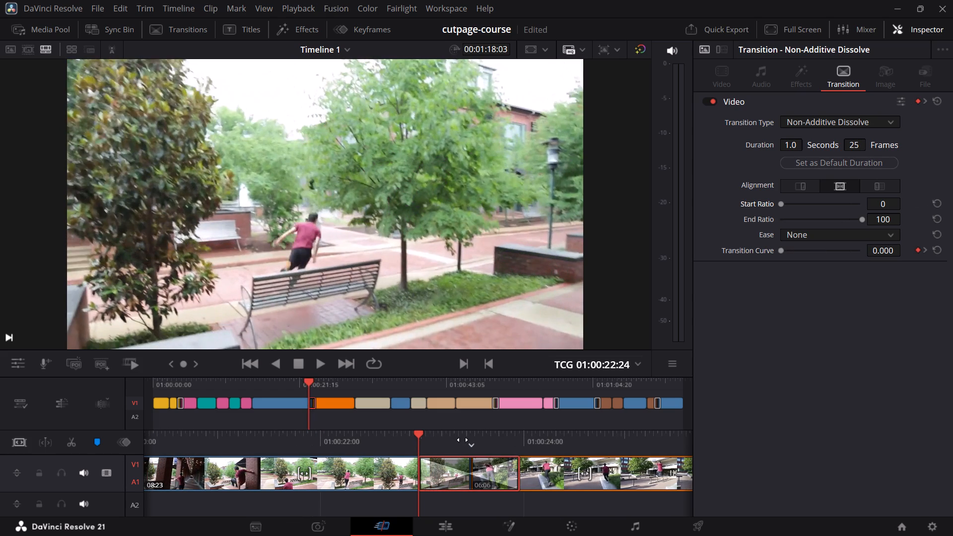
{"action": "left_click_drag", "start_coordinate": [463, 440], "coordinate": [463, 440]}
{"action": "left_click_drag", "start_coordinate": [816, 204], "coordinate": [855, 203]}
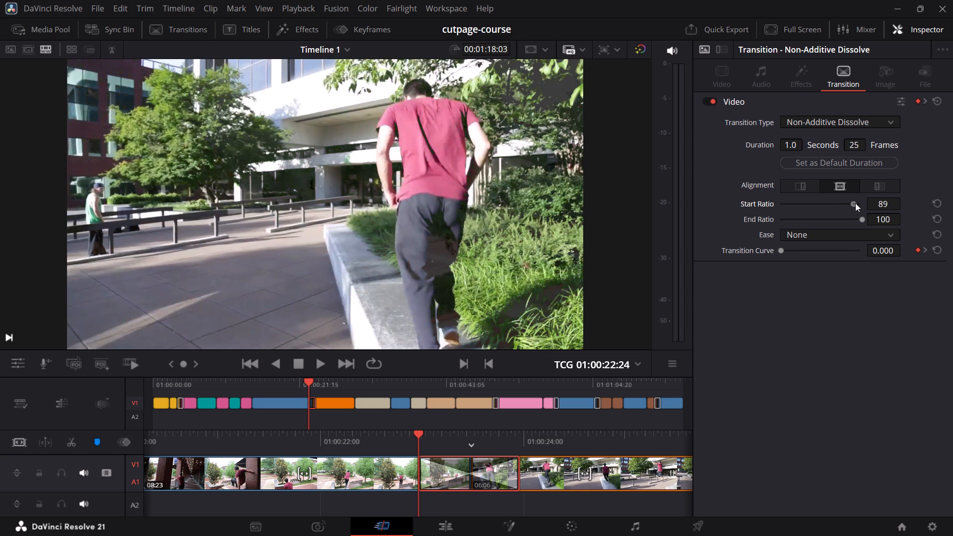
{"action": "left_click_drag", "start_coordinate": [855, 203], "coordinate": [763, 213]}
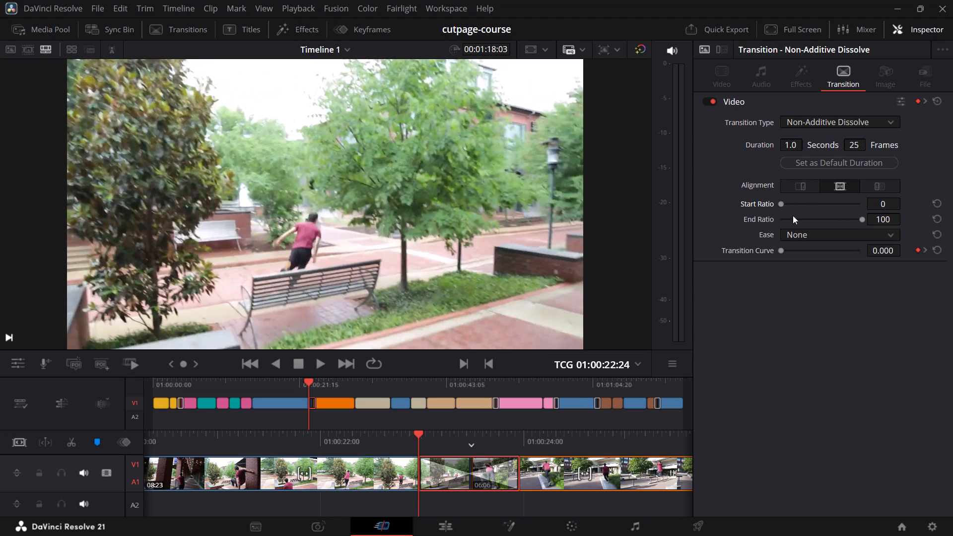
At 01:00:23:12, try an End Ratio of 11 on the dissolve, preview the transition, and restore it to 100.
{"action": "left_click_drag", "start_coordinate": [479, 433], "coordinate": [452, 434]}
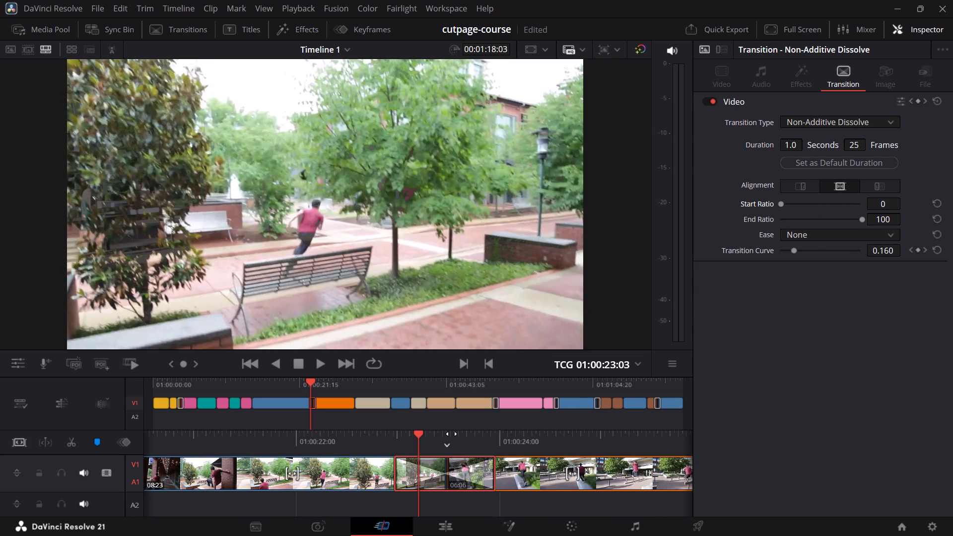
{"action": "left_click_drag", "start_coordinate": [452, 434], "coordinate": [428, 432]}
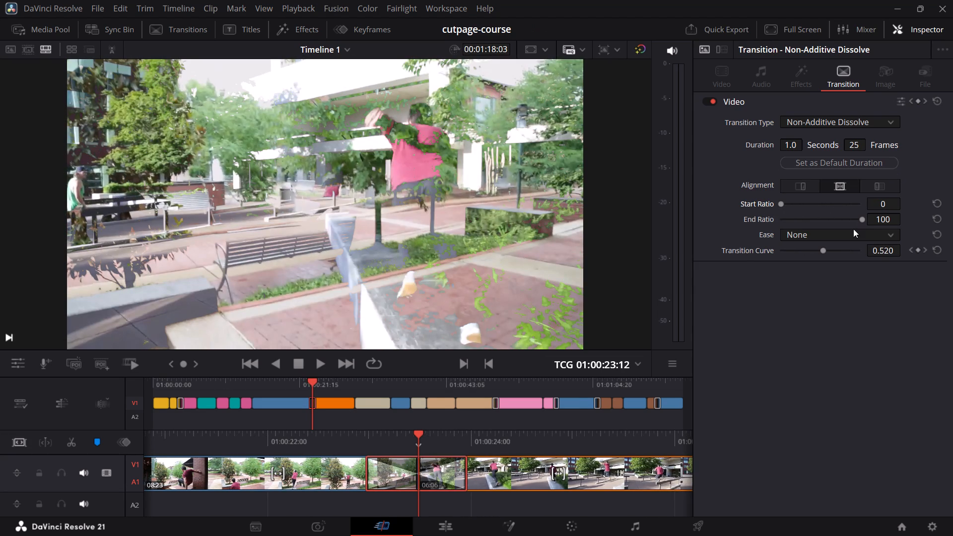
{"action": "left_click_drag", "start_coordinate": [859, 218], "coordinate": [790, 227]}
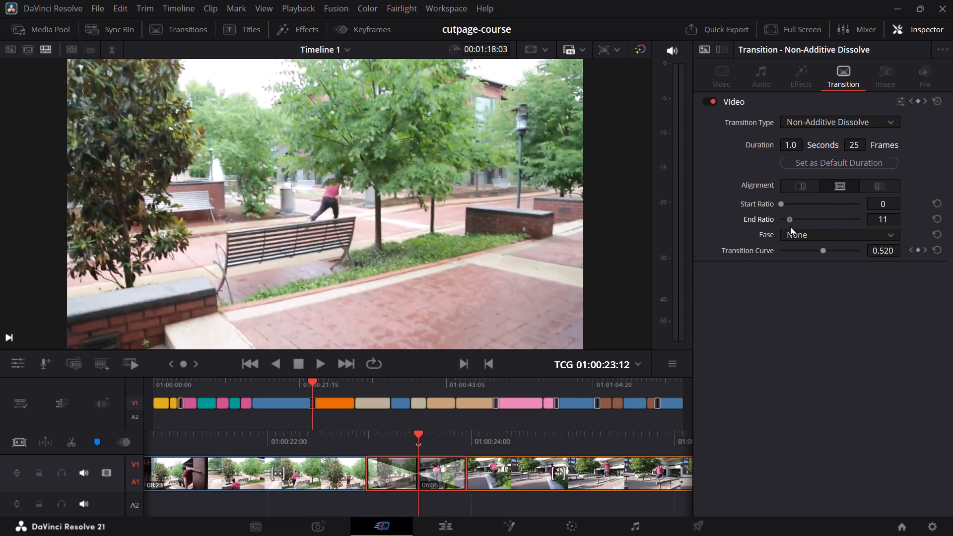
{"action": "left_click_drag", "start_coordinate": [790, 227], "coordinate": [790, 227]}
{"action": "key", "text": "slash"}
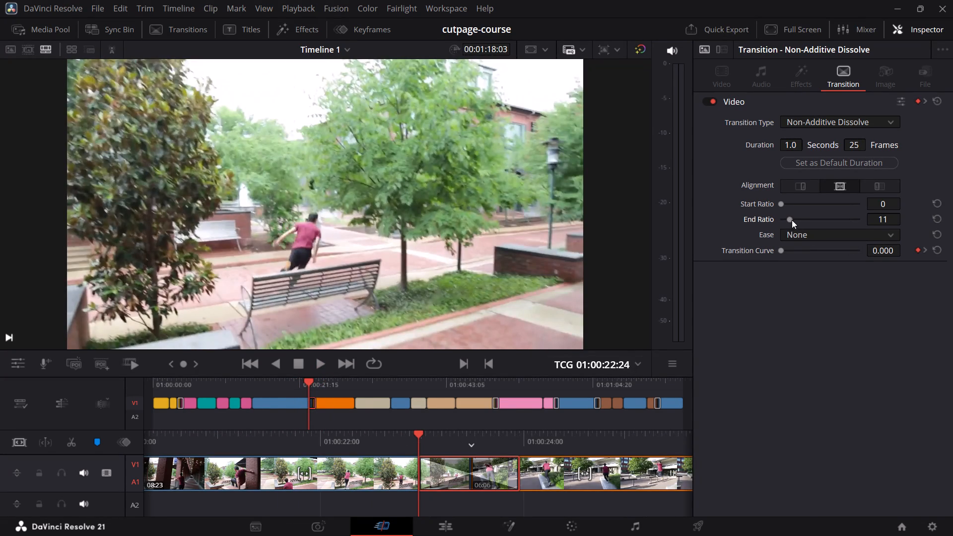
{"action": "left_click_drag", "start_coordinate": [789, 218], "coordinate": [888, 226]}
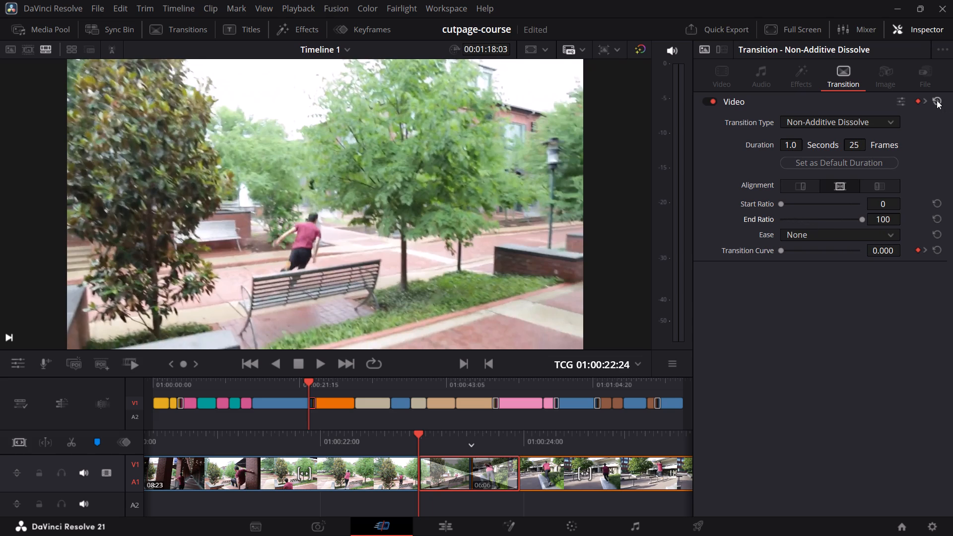
Reset the transition at 01:00:23:12 to the default Cross Dissolve and play through it into the fountain clip.
{"action": "left_click", "coordinate": [937, 100]}
{"action": "left_click", "coordinate": [937, 100]}
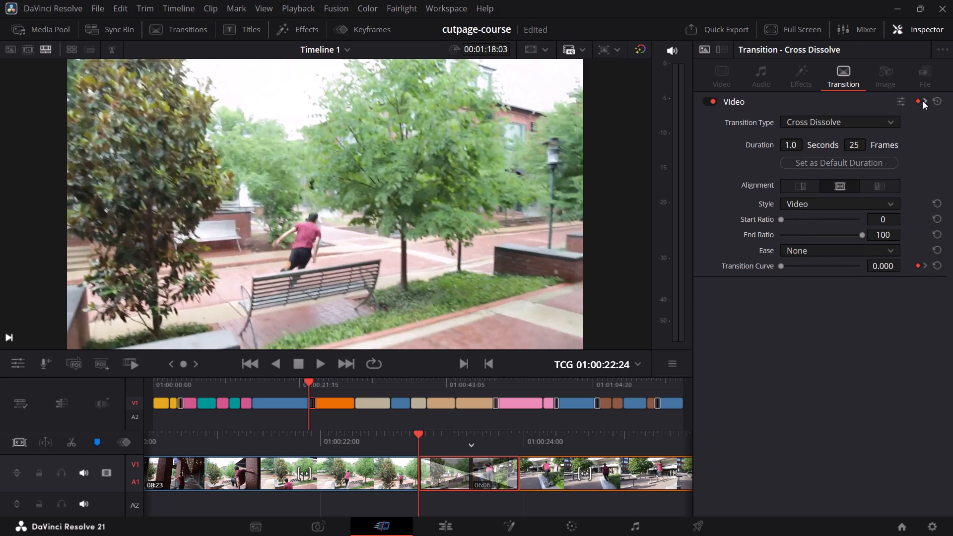
{"action": "left_click", "coordinate": [920, 101]}
{"action": "left_click", "coordinate": [938, 101]}
{"action": "key", "text": "slash"}
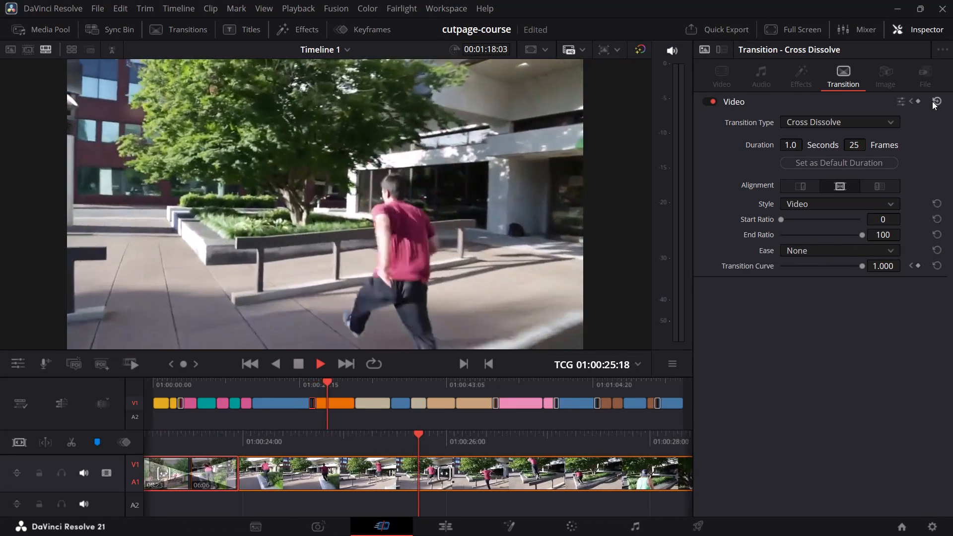
{"action": "key", "text": "space"}
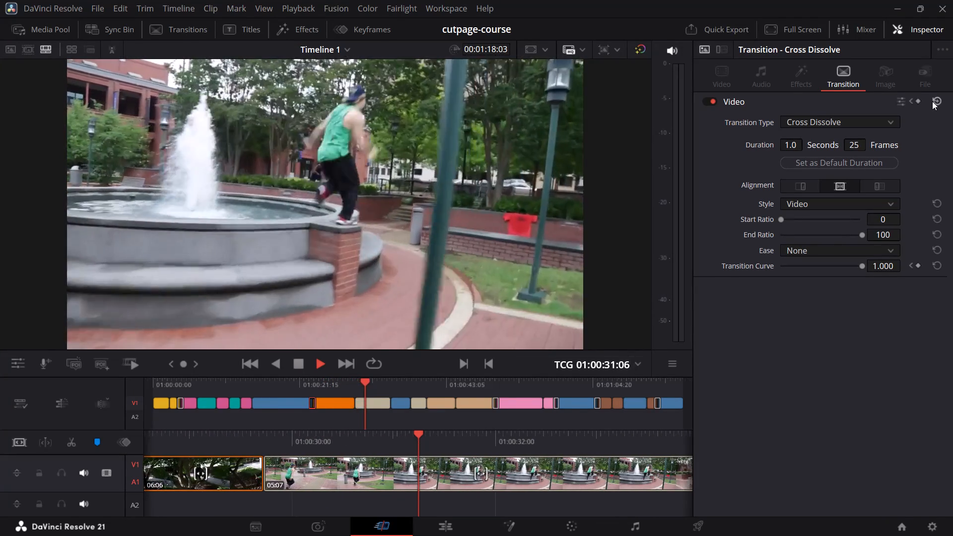
{"action": "key", "text": "space"}
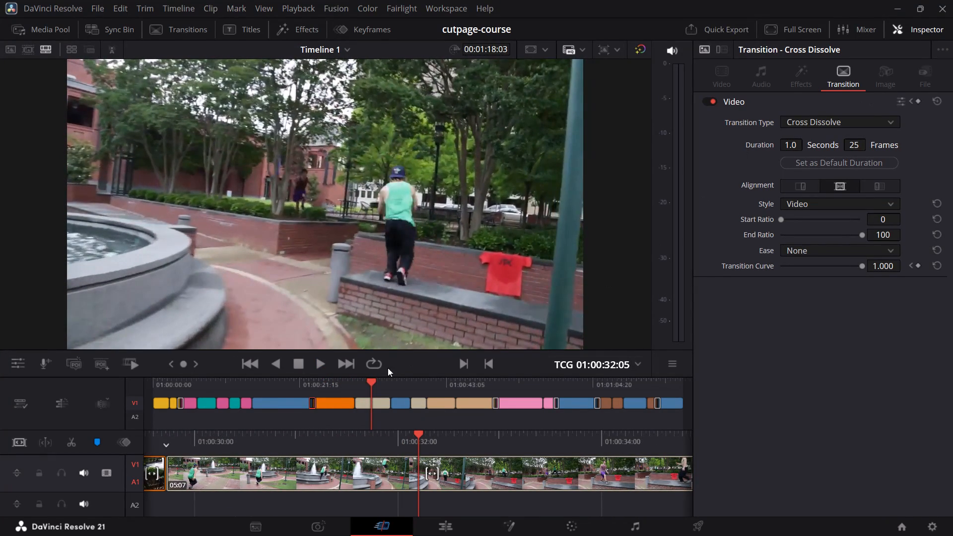
Add the favorite Smooth Cut transition at the cut at 01:00:29:18, before the fountain clip, and preview it.
{"action": "left_click", "coordinate": [356, 381]}
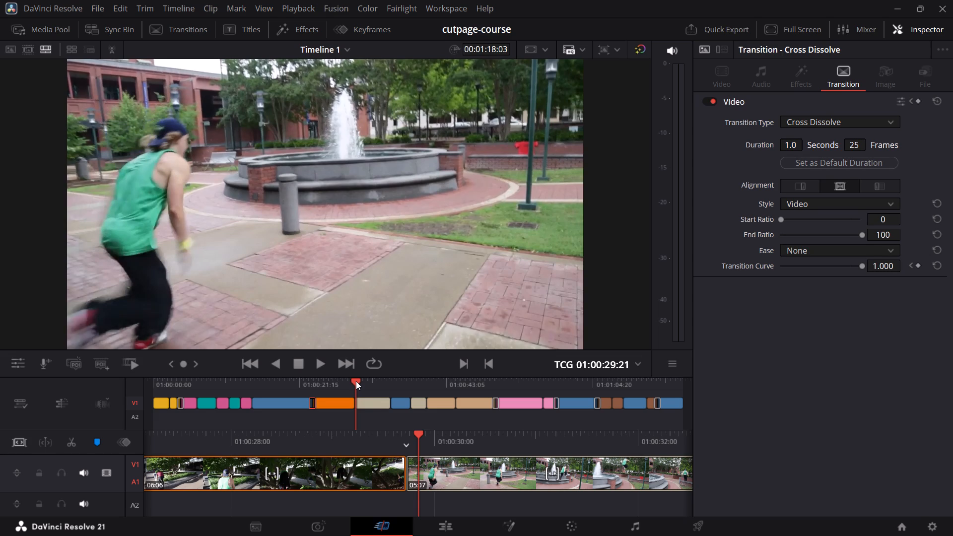
{"action": "left_click", "coordinate": [356, 381]}
{"action": "left_click", "coordinate": [185, 32]}
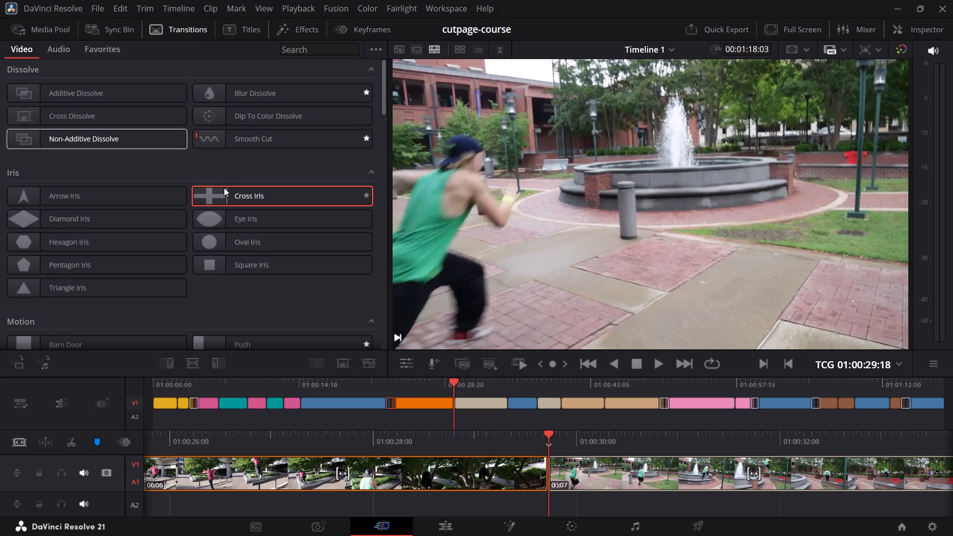
{"action": "left_click", "coordinate": [103, 46]}
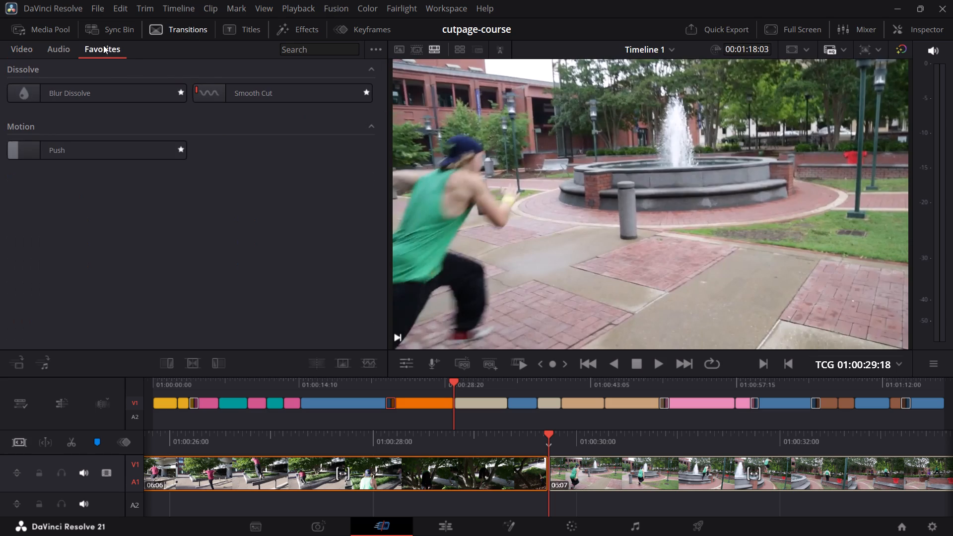
{"action": "left_click", "coordinate": [242, 88]}
{"action": "left_click", "coordinate": [242, 88]}
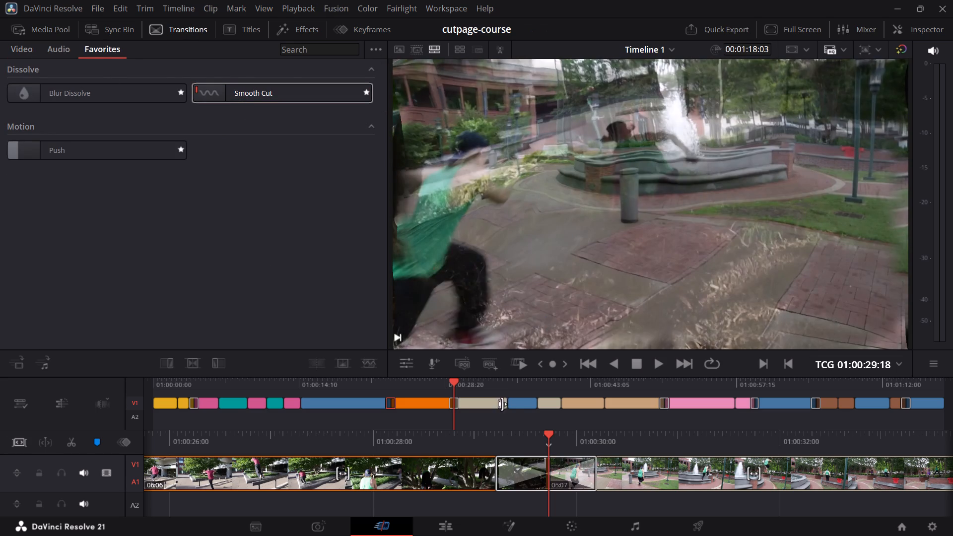
{"action": "key", "text": "slash"}
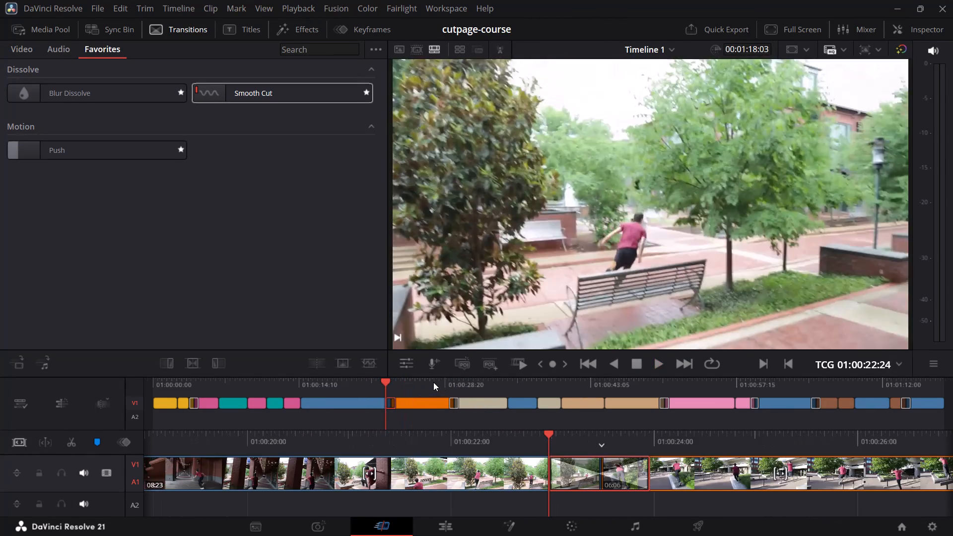
{"action": "left_click", "coordinate": [433, 382]}
{"action": "key", "text": "space"}
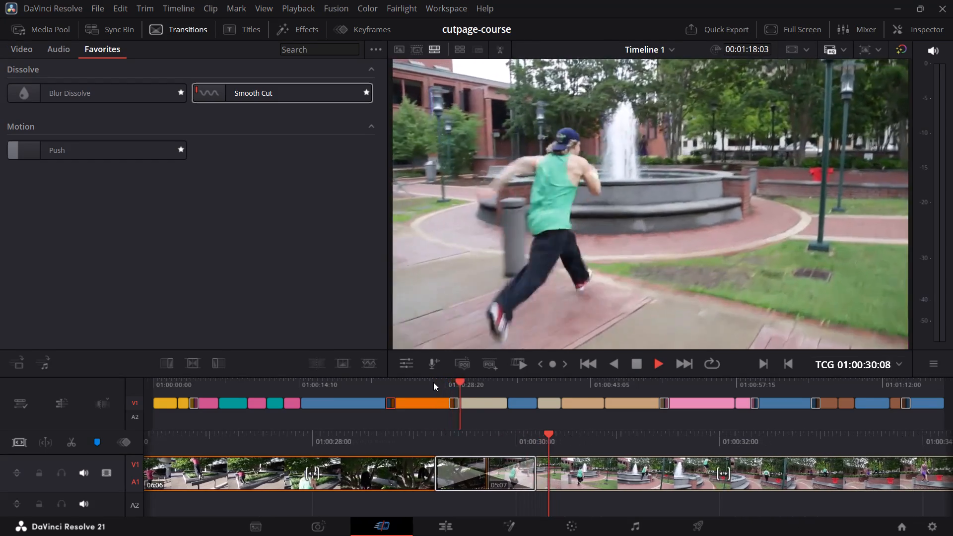
{"action": "key", "text": "space"}
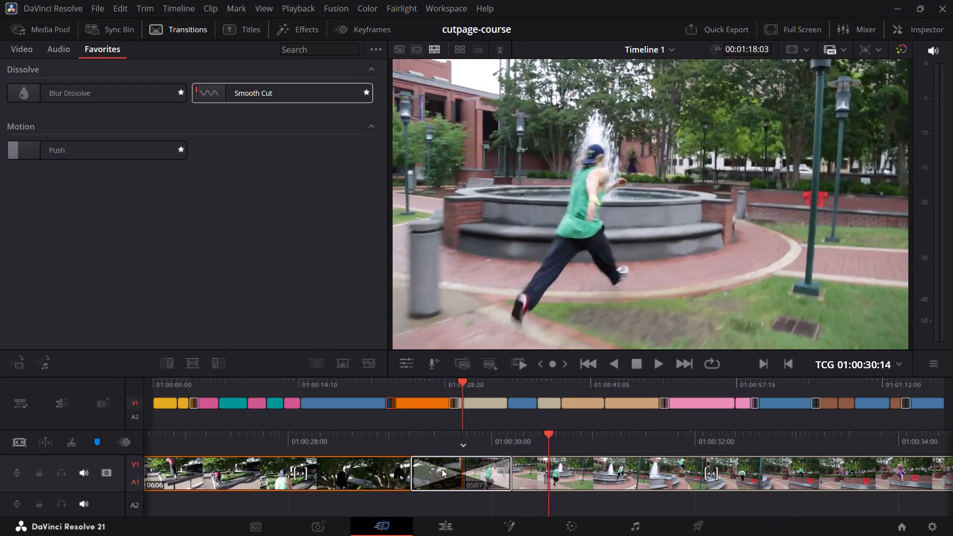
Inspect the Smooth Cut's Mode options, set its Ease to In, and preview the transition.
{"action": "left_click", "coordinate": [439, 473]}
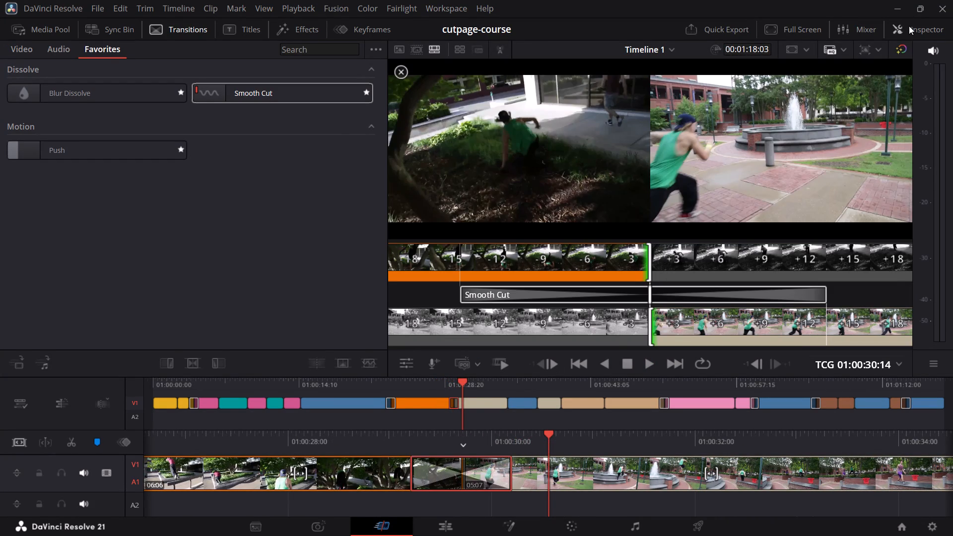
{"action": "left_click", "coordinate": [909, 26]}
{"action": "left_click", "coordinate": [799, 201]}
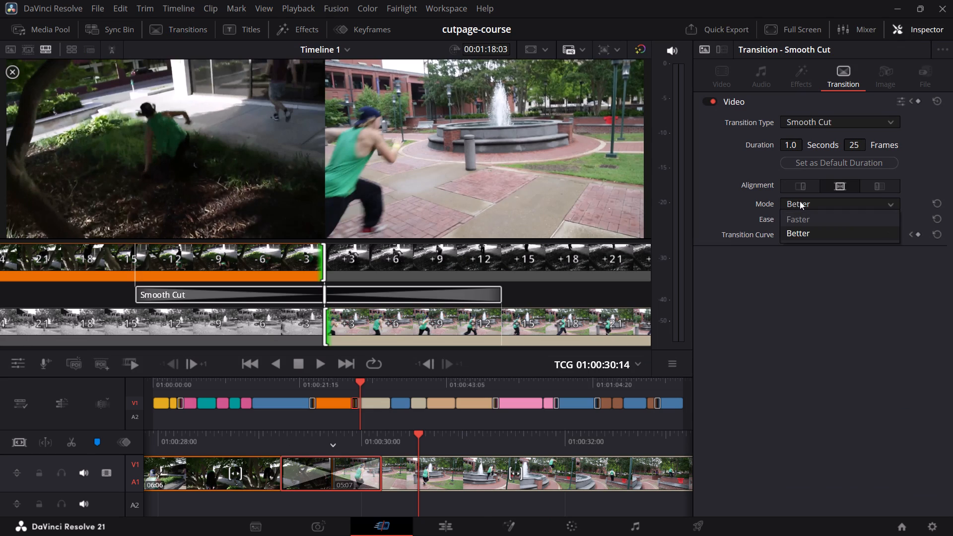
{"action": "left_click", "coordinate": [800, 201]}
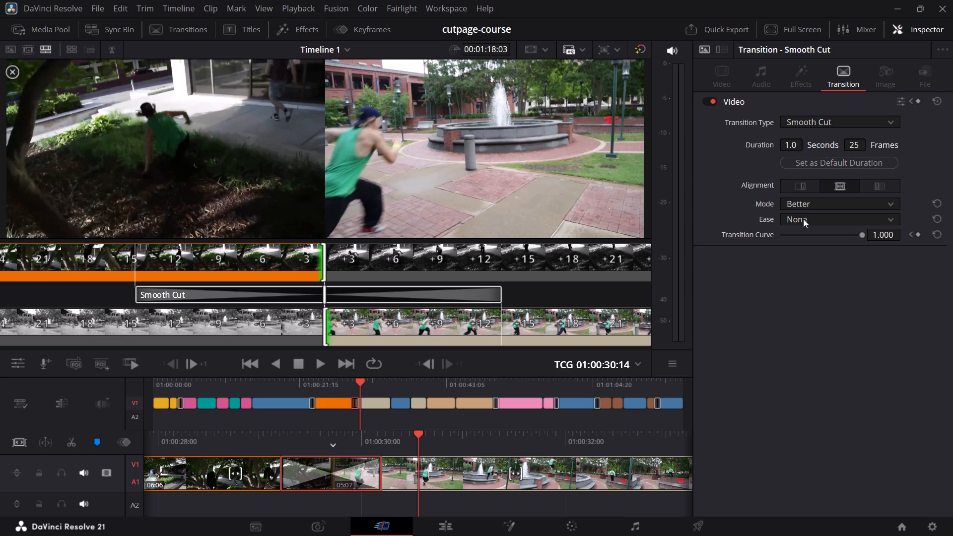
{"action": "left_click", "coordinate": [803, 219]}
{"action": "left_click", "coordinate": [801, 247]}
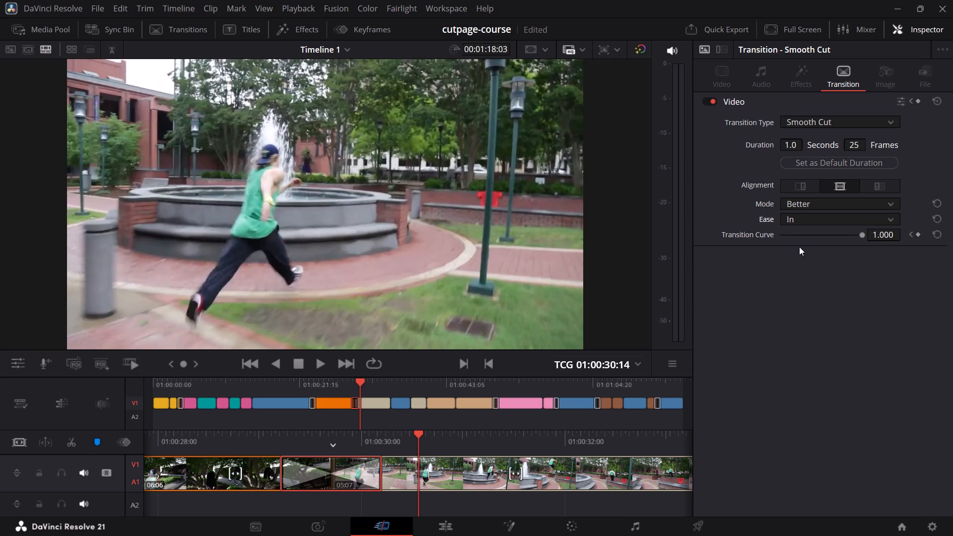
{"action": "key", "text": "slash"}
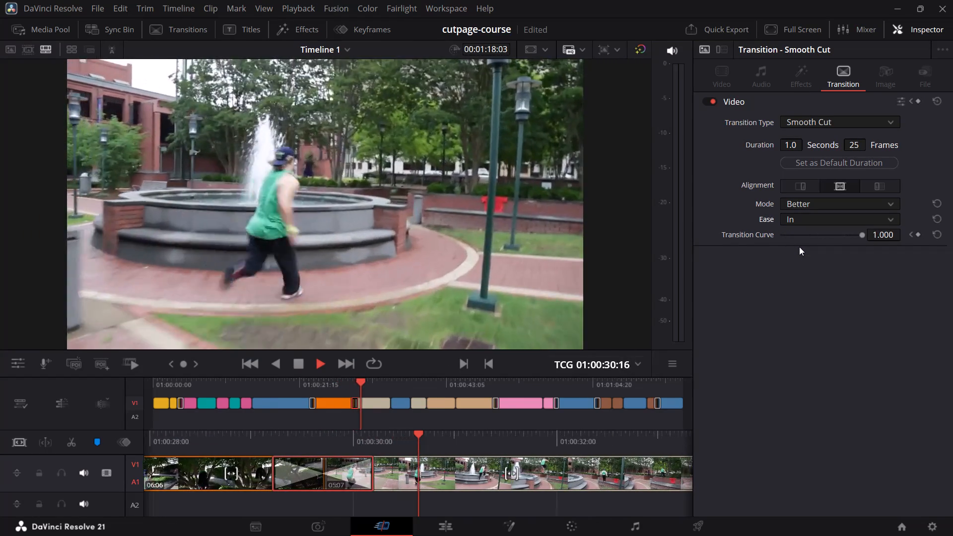
Try Custom easing on the Smooth Cut, set its Ease to In & Out, and preview the transition.
{"action": "left_click", "coordinate": [799, 221]}
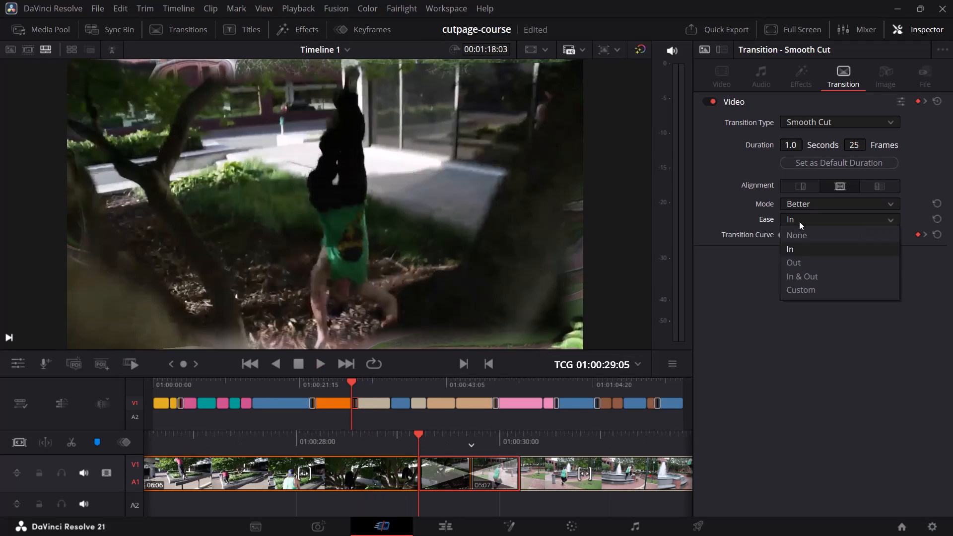
{"action": "left_click", "coordinate": [794, 293]}
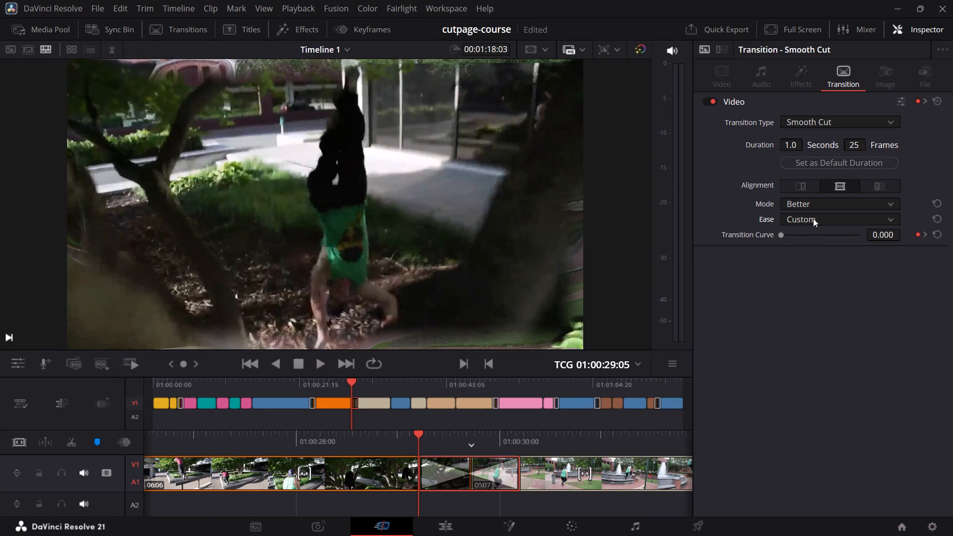
{"action": "left_click", "coordinate": [813, 218]}
{"action": "left_click", "coordinate": [801, 271]}
{"action": "key", "text": "slash"}
{"action": "key", "text": "space"}
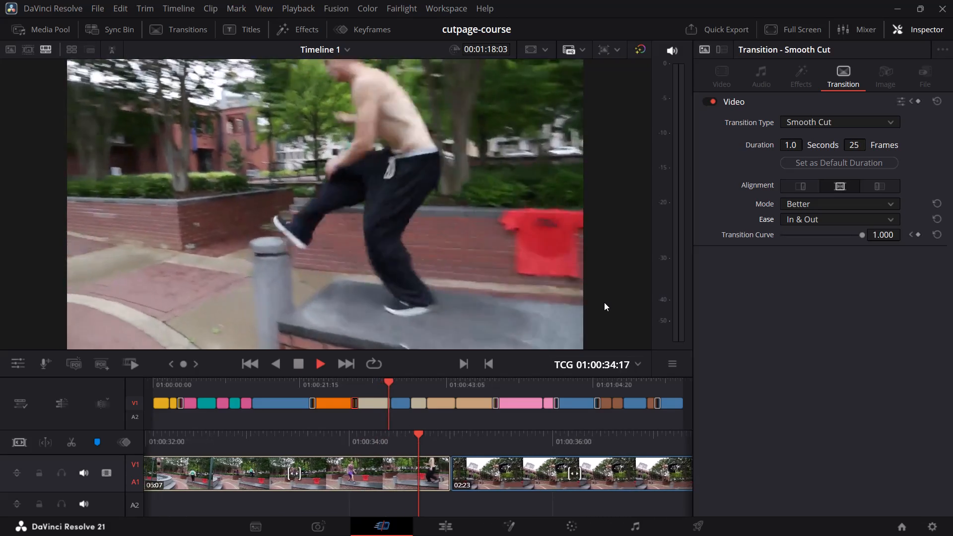
Extend the outgoing clip by two frames at the cut into the Slow Fountain Flips clip, and preview the edit.
{"action": "key", "text": "space"}
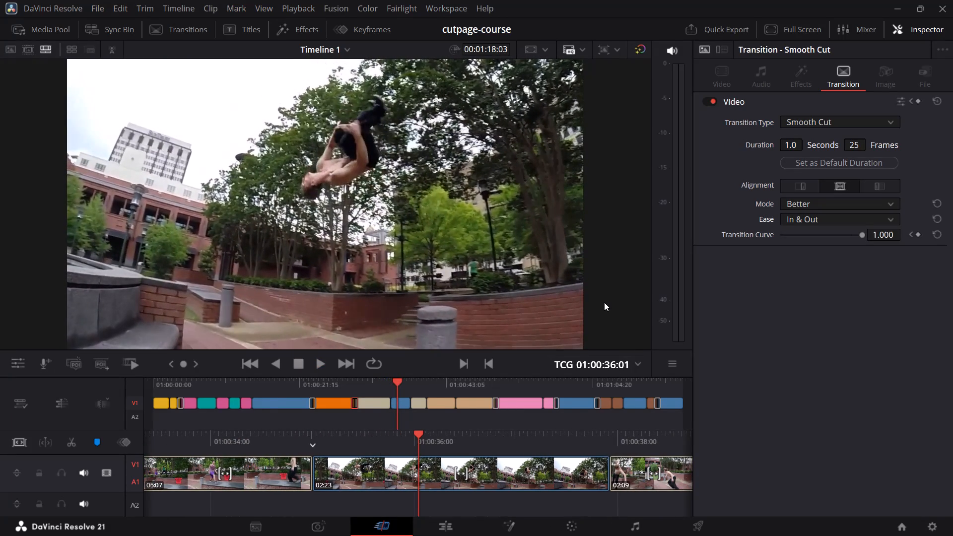
{"action": "left_click", "coordinate": [395, 381]}
{"action": "left_click", "coordinate": [409, 470]}
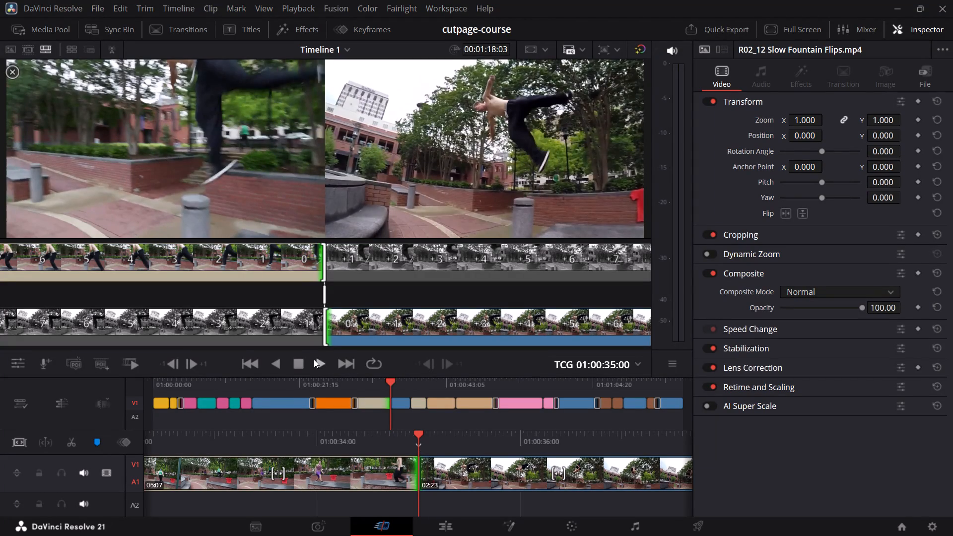
{"action": "triple_click", "coordinate": [196, 363]}
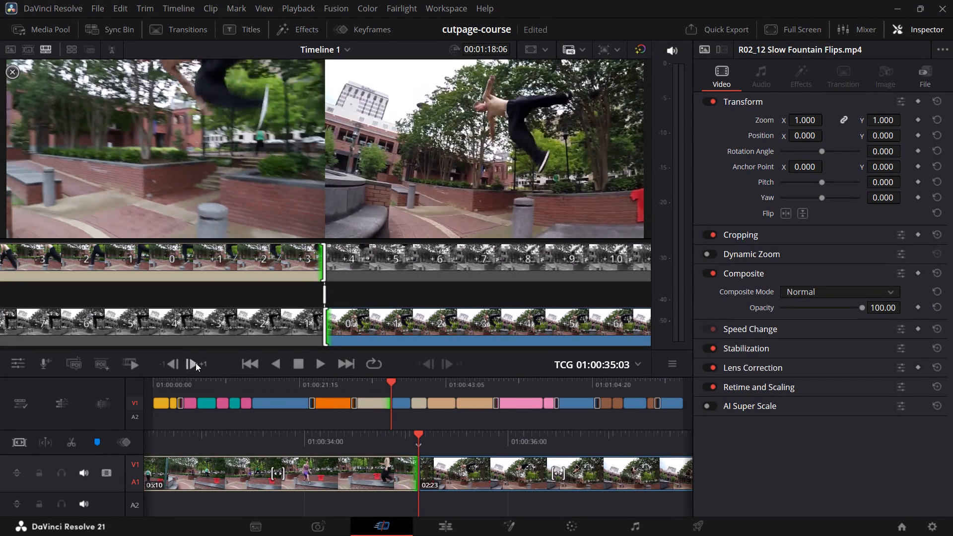
{"action": "left_click", "coordinate": [169, 363]}
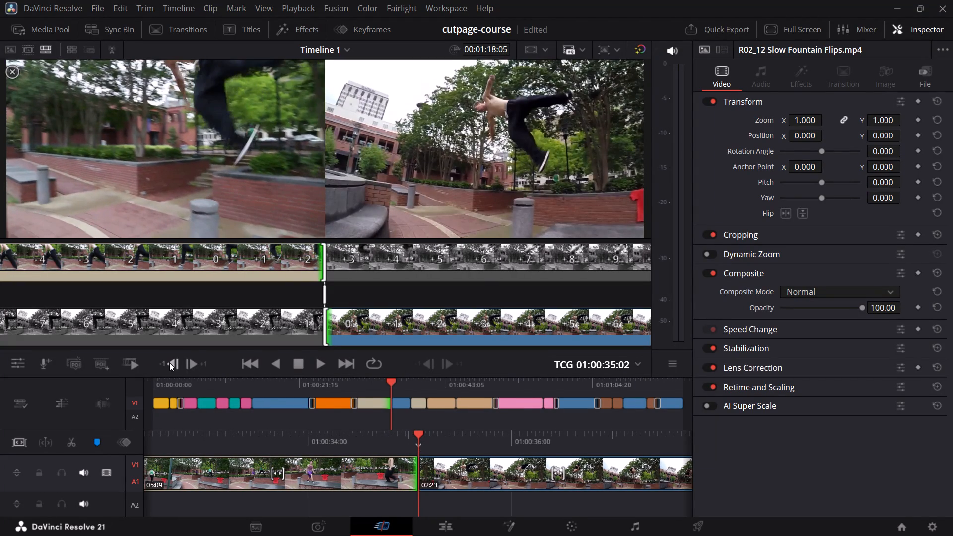
{"action": "key", "text": "slash"}
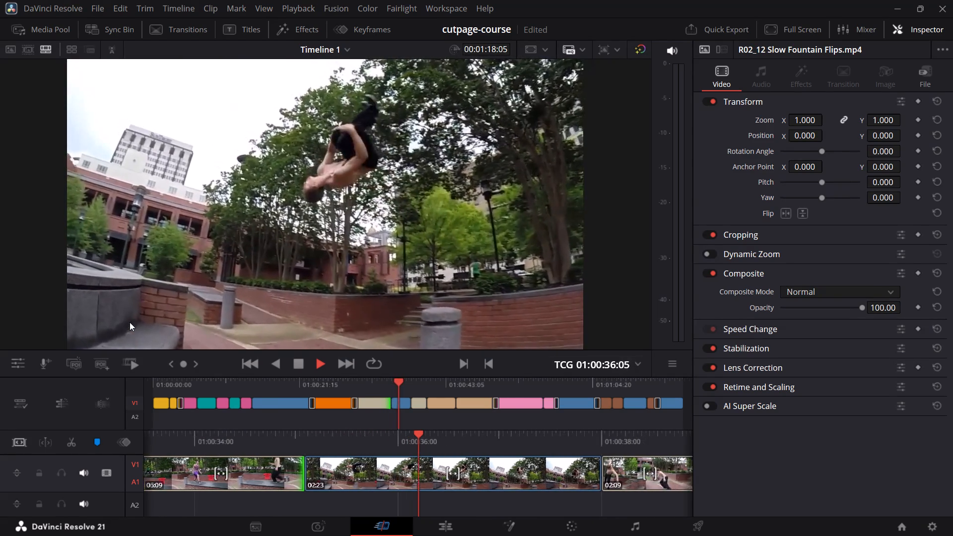
{"action": "key", "text": "space"}
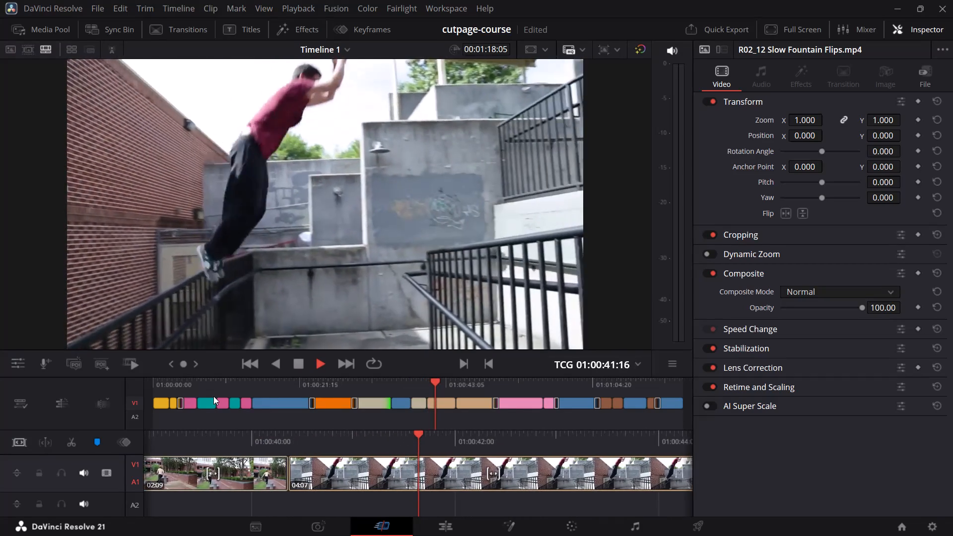
{"action": "key", "text": "space"}
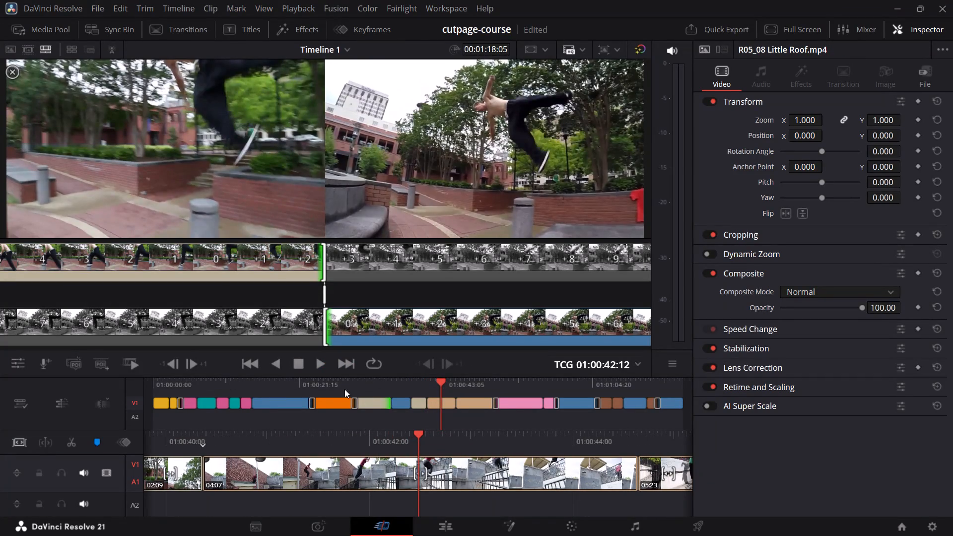
Add a Cross Dissolve at the cut before the Little Roof clip and play through it into the following clips.
{"action": "left_click", "coordinate": [431, 381]}
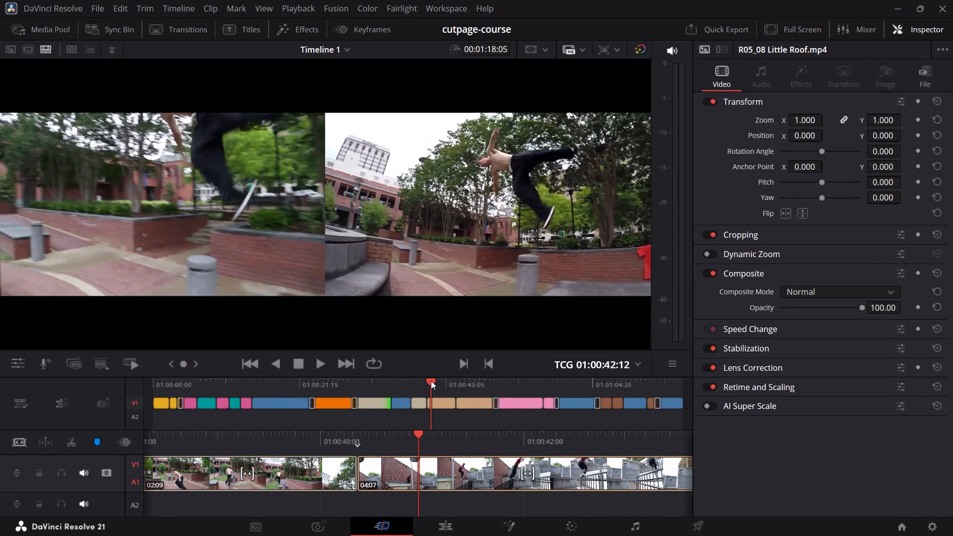
{"action": "left_click", "coordinate": [431, 380]}
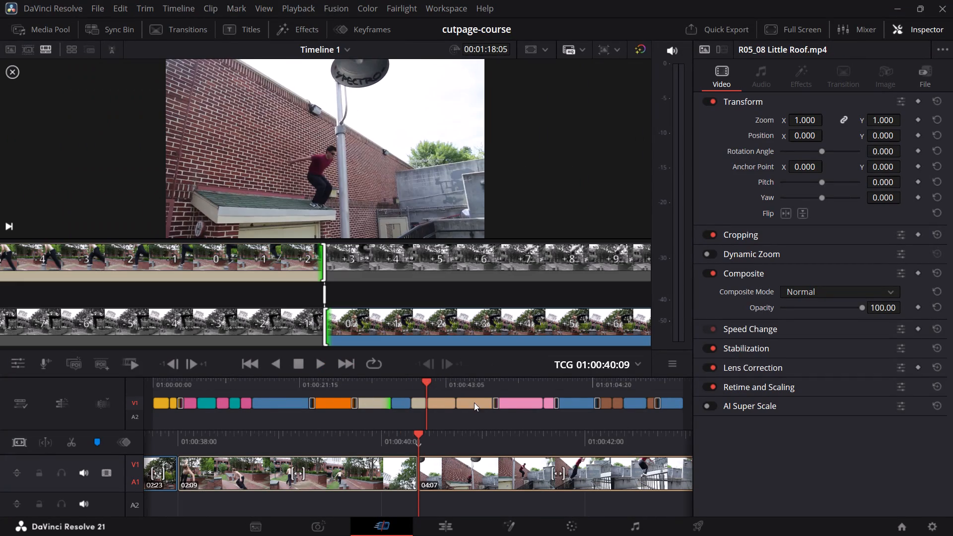
{"action": "left_click", "coordinate": [472, 390]}
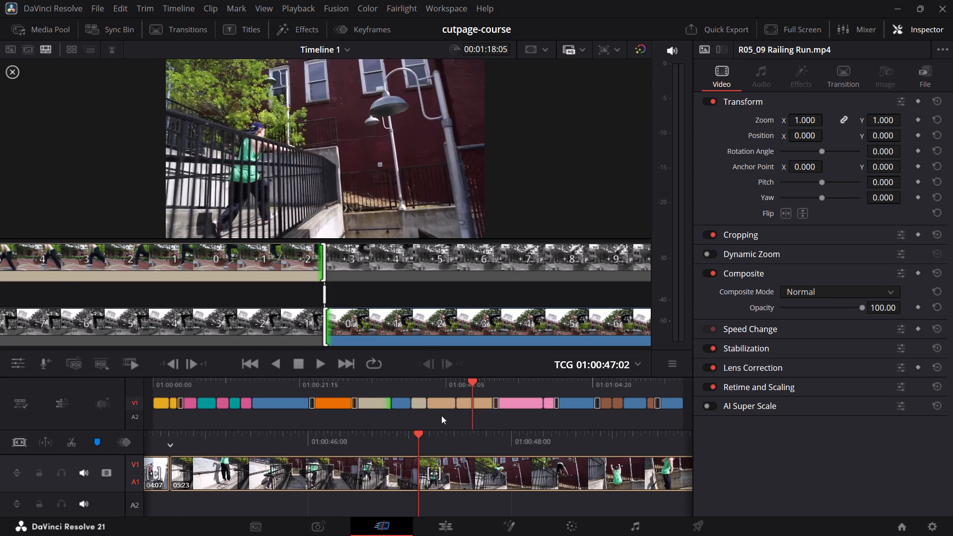
{"action": "left_click", "coordinate": [441, 415]}
{"action": "left_click", "coordinate": [428, 381]}
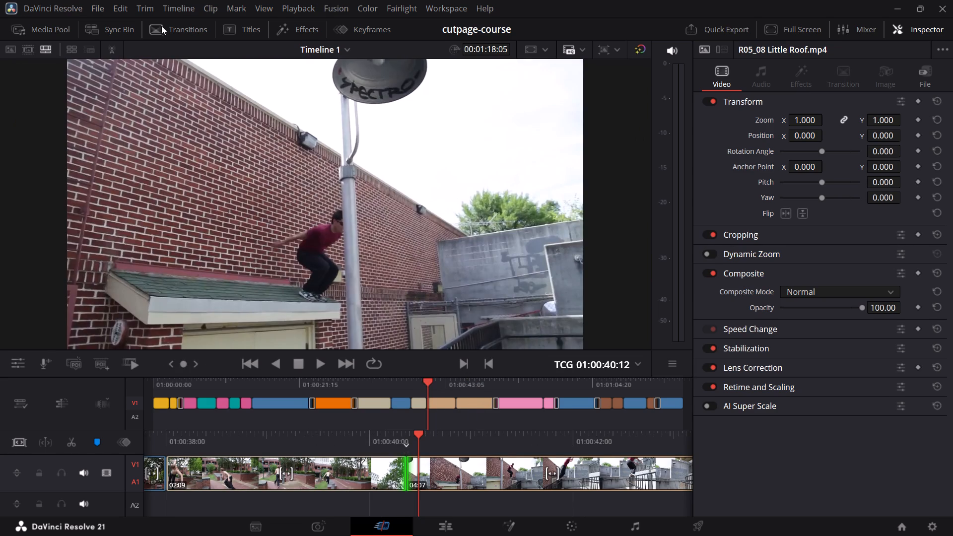
{"action": "left_click", "coordinate": [186, 28]}
{"action": "left_click", "coordinate": [24, 44]}
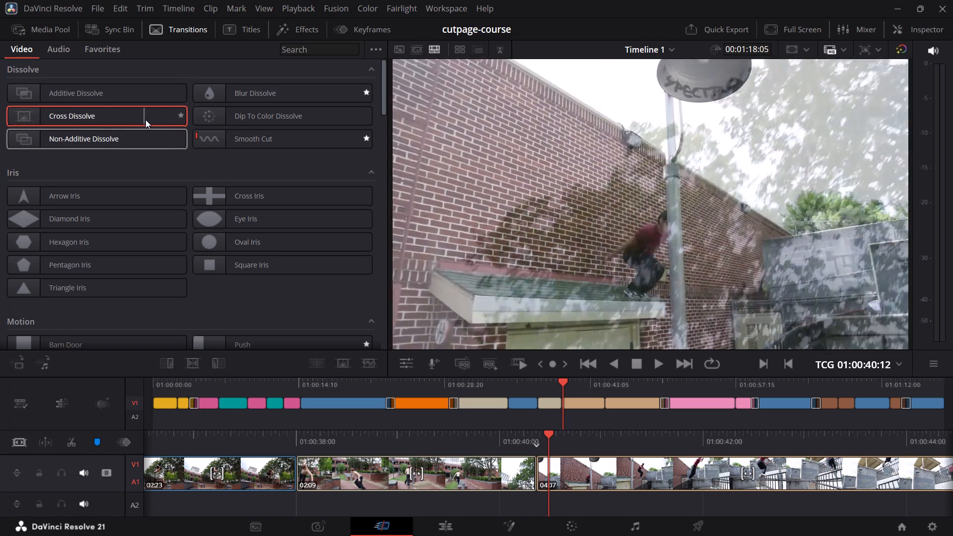
{"action": "double_click", "coordinate": [42, 114]}
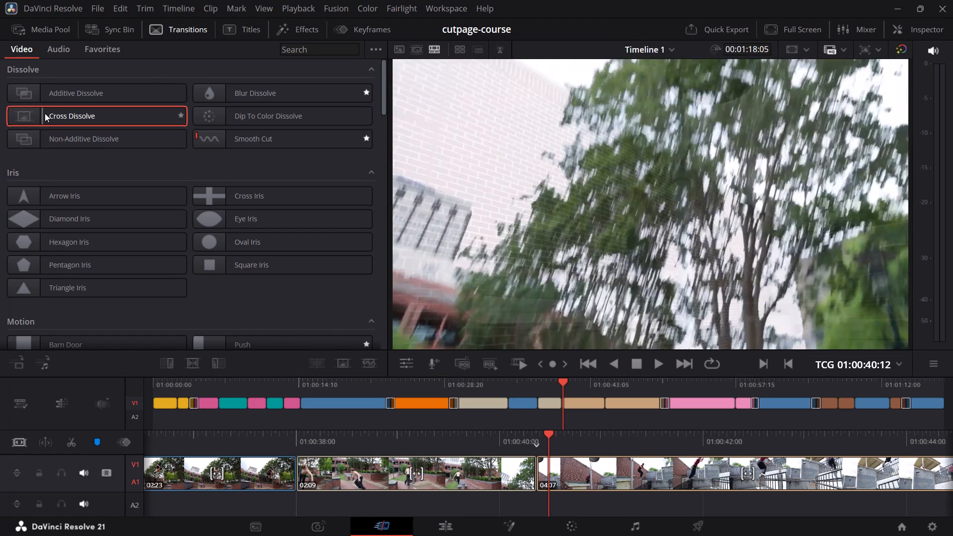
{"action": "key", "text": "slash"}
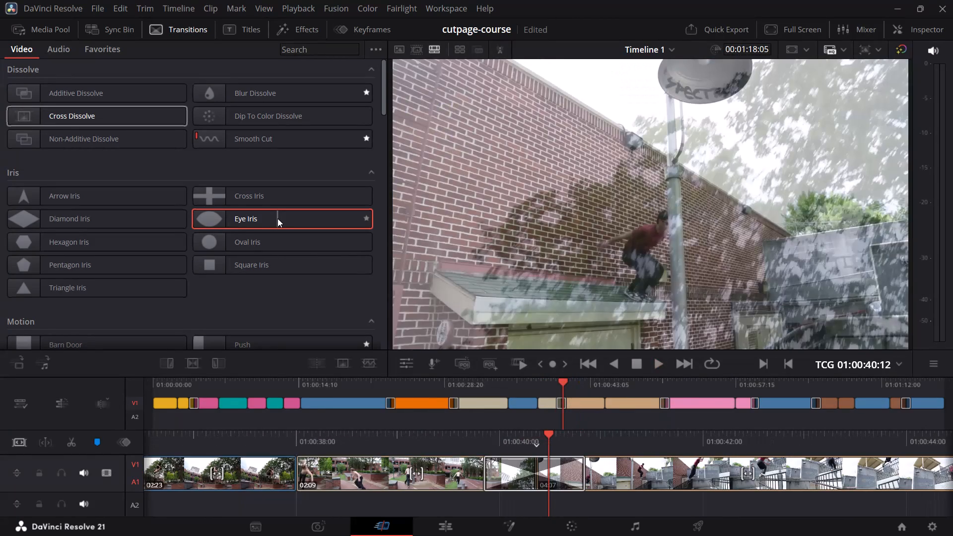
{"action": "key", "text": "space"}
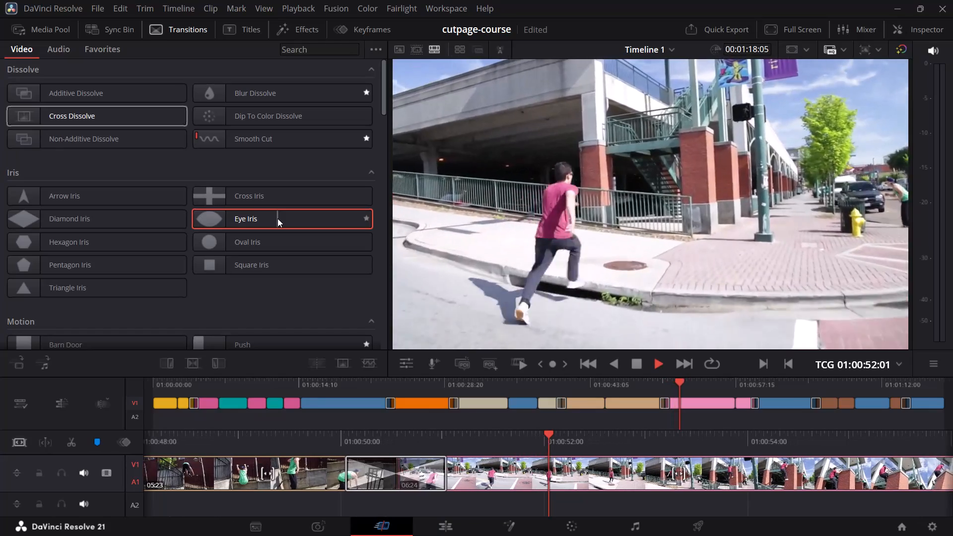
{"action": "key", "text": "space"}
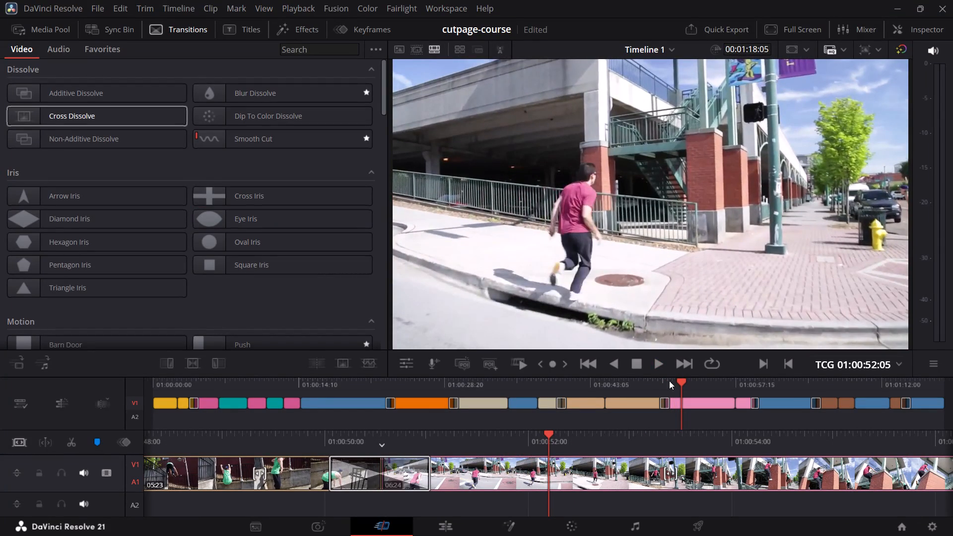
Trim seven frames off the start of the clip following Railing Run at the Cross Dissolve, and play through to the closing shot.
{"action": "left_click", "coordinate": [664, 381]}
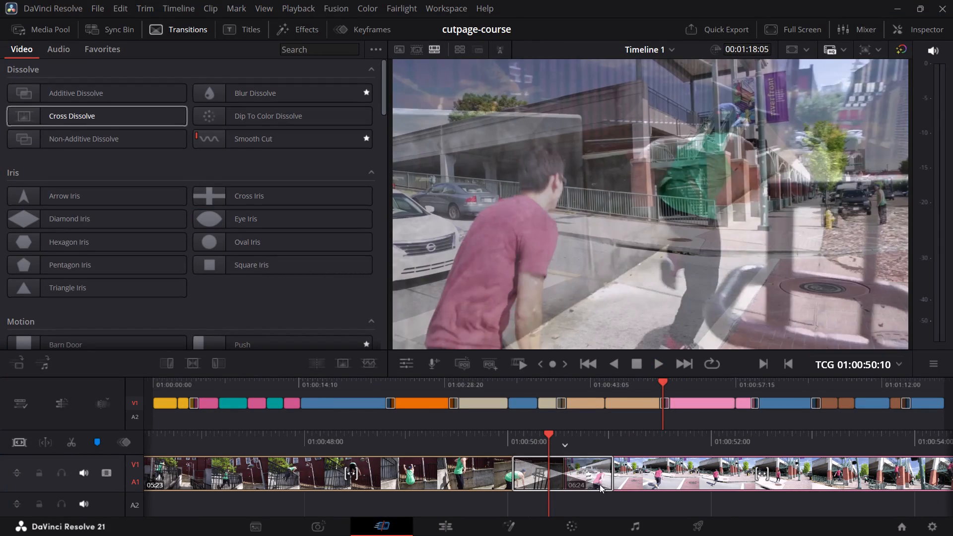
{"action": "left_click", "coordinate": [571, 471]}
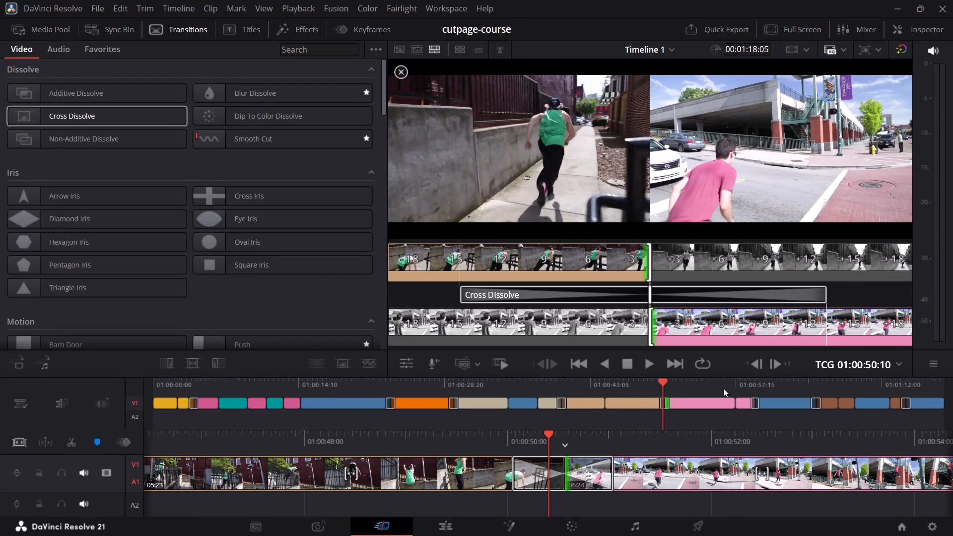
{"action": "left_click", "coordinate": [775, 361]}
{"action": "triple_click", "coordinate": [776, 361]}
{"action": "double_click", "coordinate": [776, 360]}
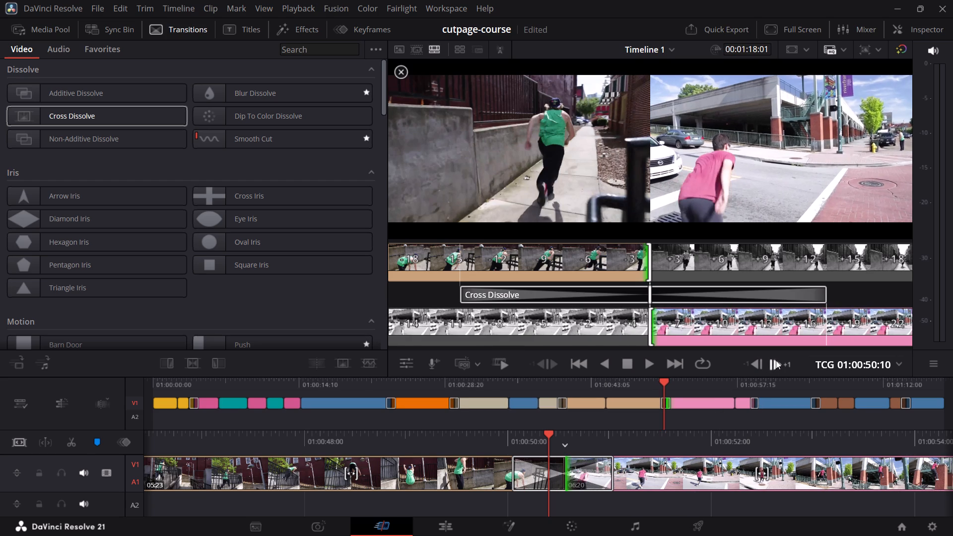
{"action": "left_click", "coordinate": [776, 360]}
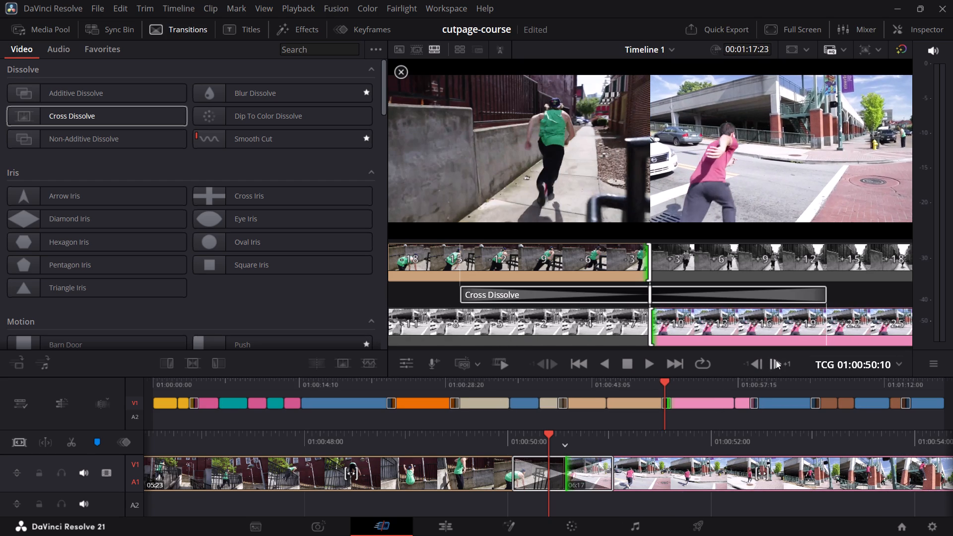
{"action": "key", "text": "slash"}
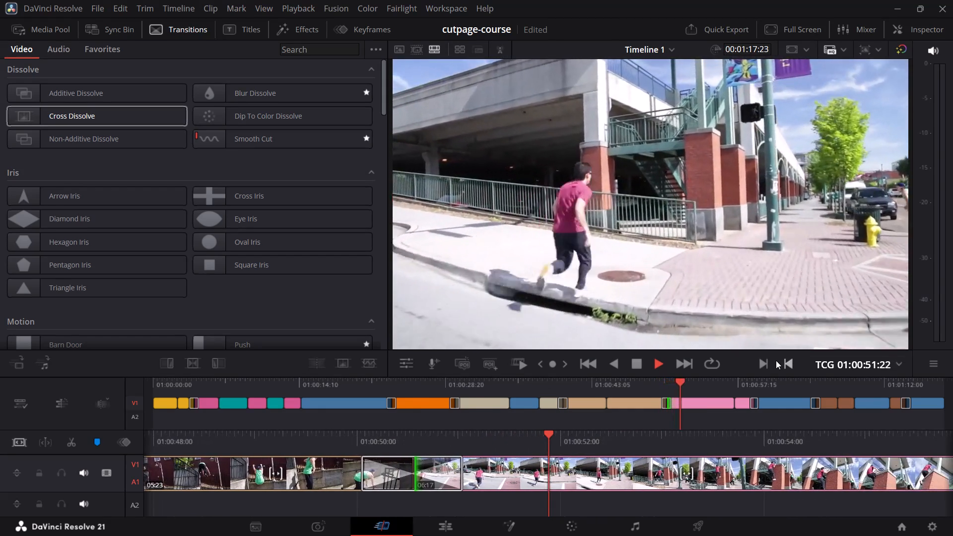
{"action": "key", "text": "space"}
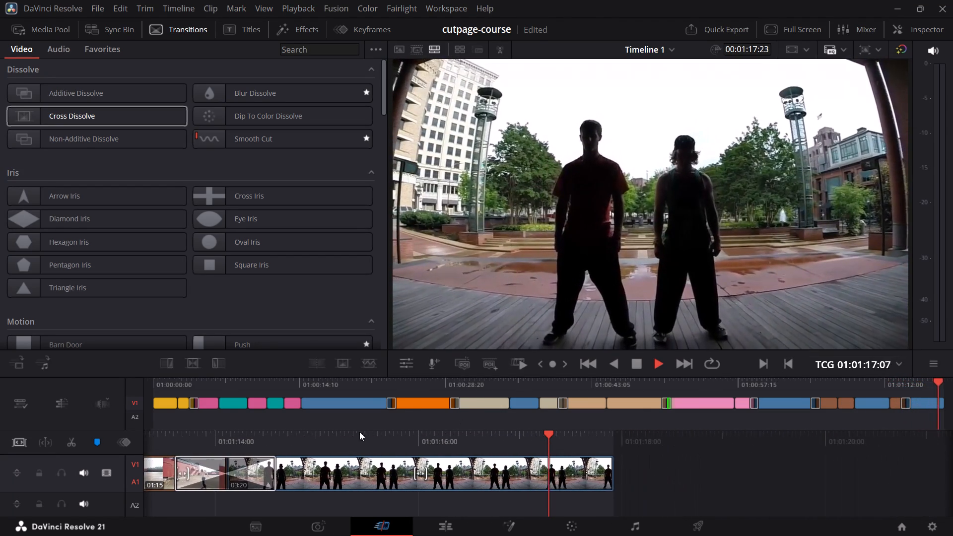
Inspect the Dip To Color Dissolve before the closing two-person shot, set its End Ratio to 76, and preview it.
{"action": "left_click", "coordinate": [906, 385]}
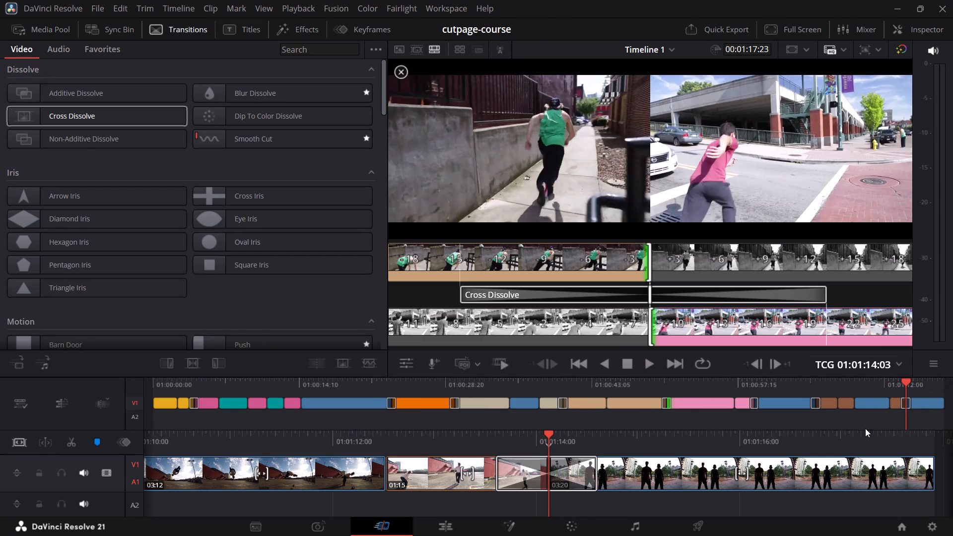
{"action": "left_click", "coordinate": [579, 469]}
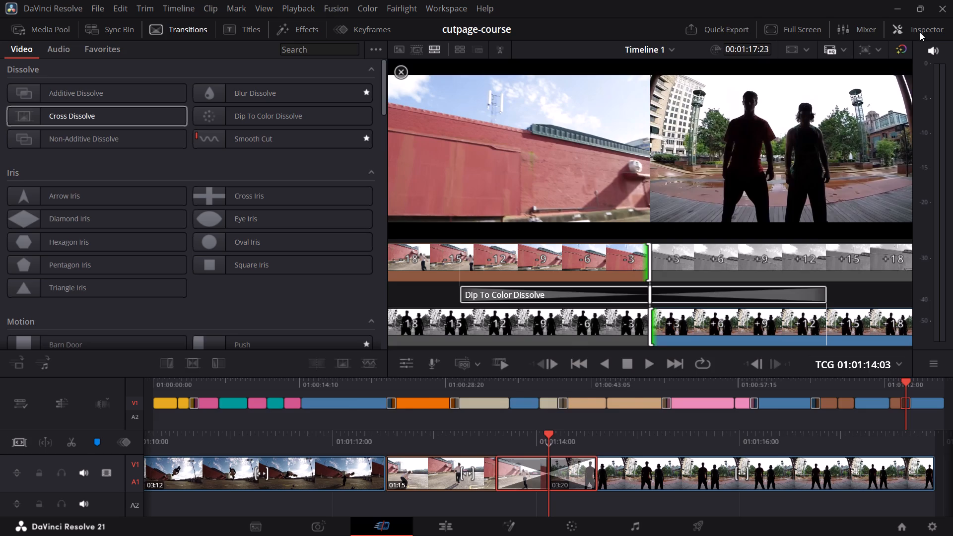
{"action": "left_click", "coordinate": [920, 31]}
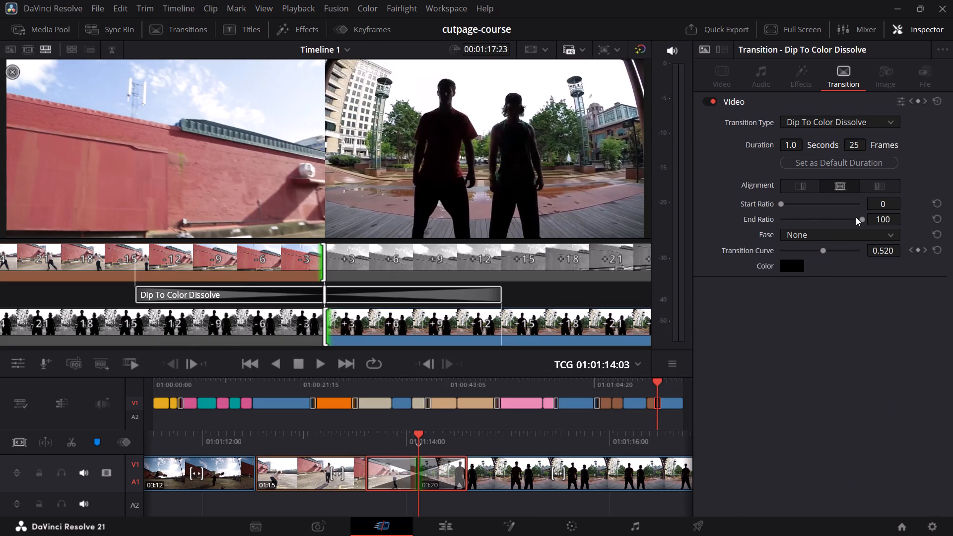
{"action": "left_click_drag", "start_coordinate": [860, 218], "coordinate": [837, 222]}
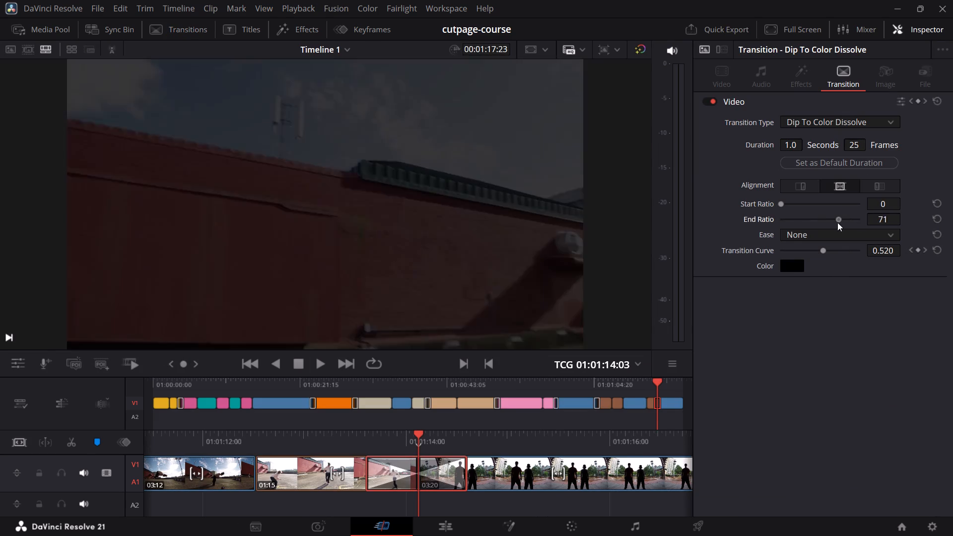
{"action": "left_click_drag", "start_coordinate": [837, 222], "coordinate": [837, 225]}
{"action": "left_click_drag", "start_coordinate": [837, 225], "coordinate": [843, 227]}
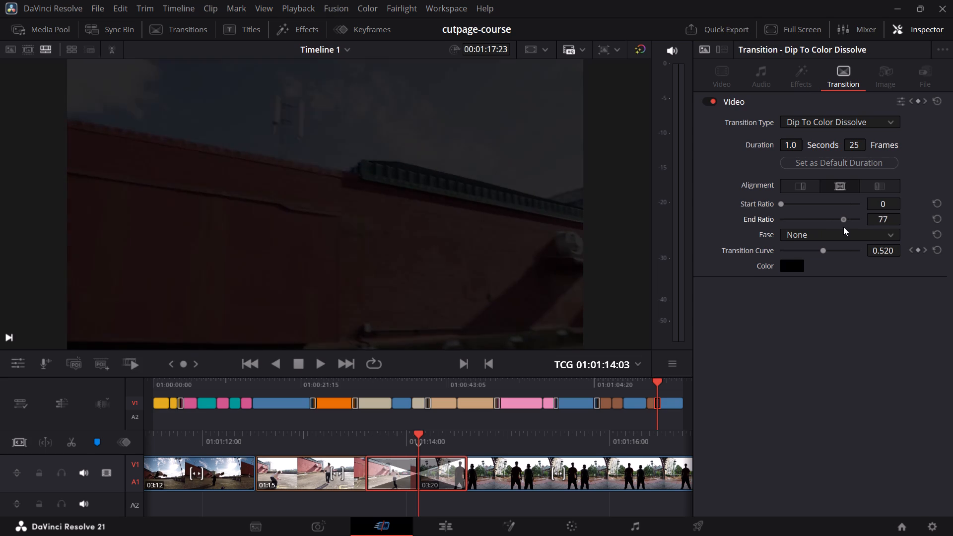
{"action": "left_click_drag", "start_coordinate": [843, 227], "coordinate": [842, 227]}
{"action": "key", "text": "slash"}
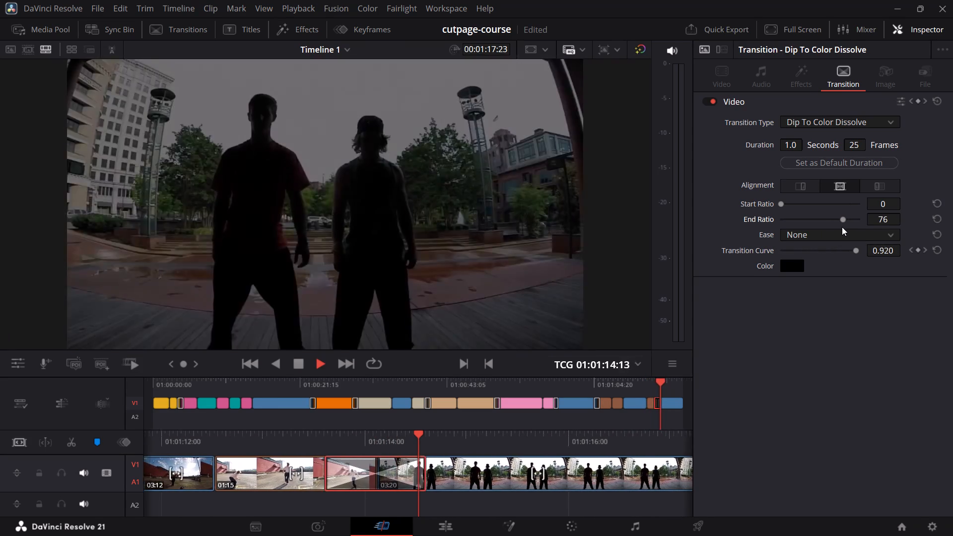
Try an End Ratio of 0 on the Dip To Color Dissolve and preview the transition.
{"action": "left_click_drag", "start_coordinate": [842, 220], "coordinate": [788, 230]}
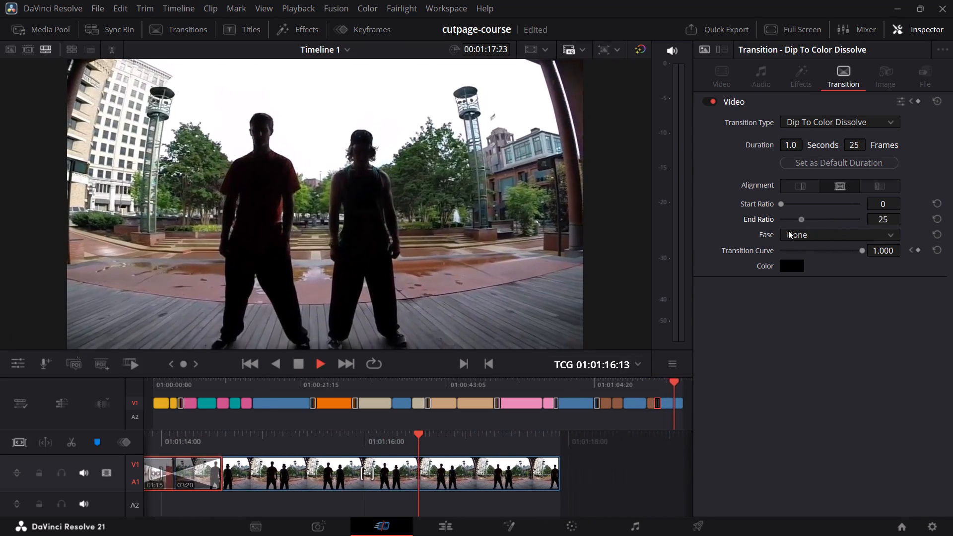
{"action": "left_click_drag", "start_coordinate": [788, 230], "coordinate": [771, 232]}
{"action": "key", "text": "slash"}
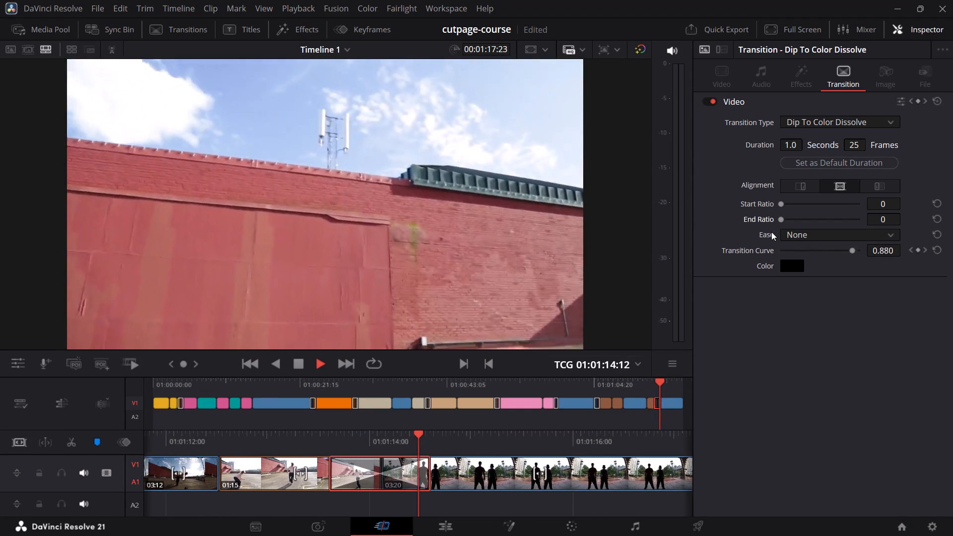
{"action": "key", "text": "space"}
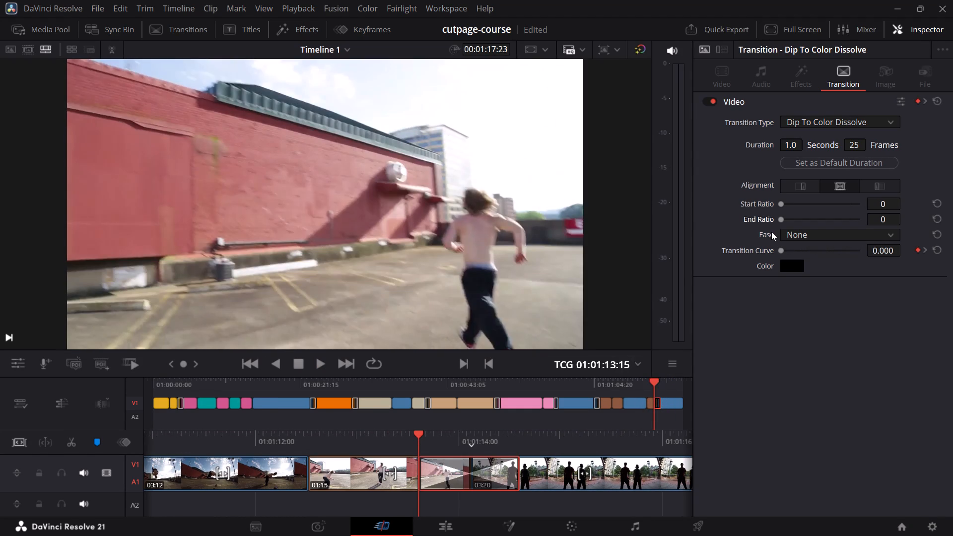
Set the Dip To Color Dissolve's End Ratio to 41 and preview the transition into the closing shot.
{"action": "left_click_drag", "start_coordinate": [780, 215], "coordinate": [792, 216]}
{"action": "left_click_drag", "start_coordinate": [792, 216], "coordinate": [814, 218]}
{"action": "key", "text": "slash"}
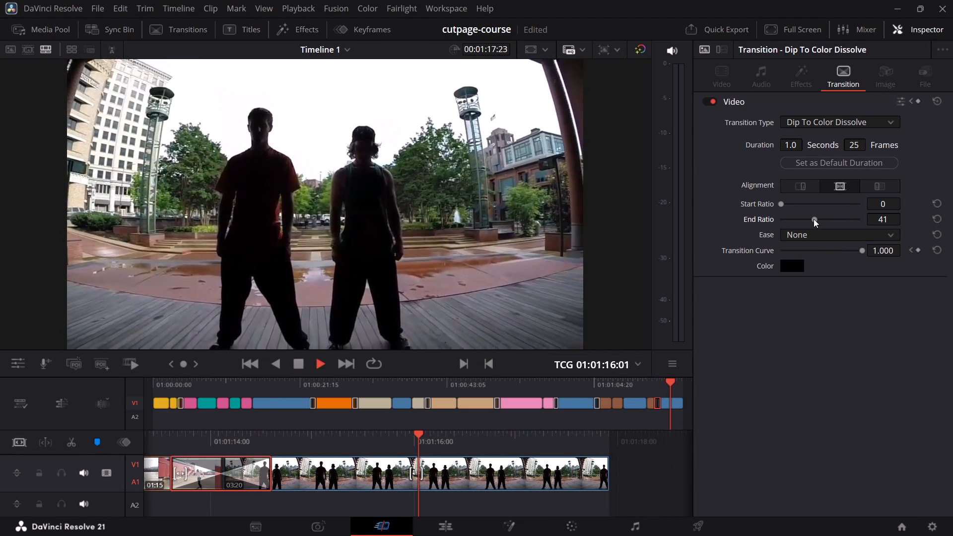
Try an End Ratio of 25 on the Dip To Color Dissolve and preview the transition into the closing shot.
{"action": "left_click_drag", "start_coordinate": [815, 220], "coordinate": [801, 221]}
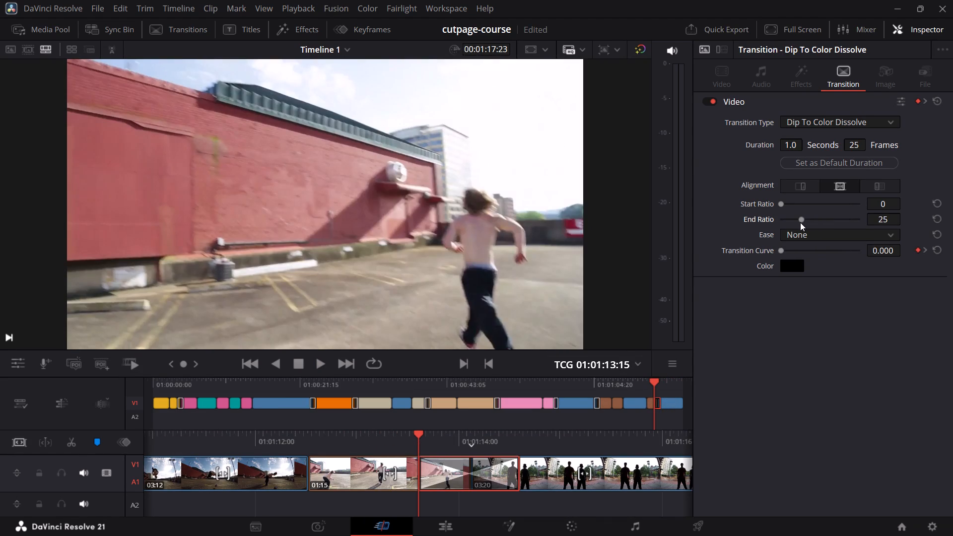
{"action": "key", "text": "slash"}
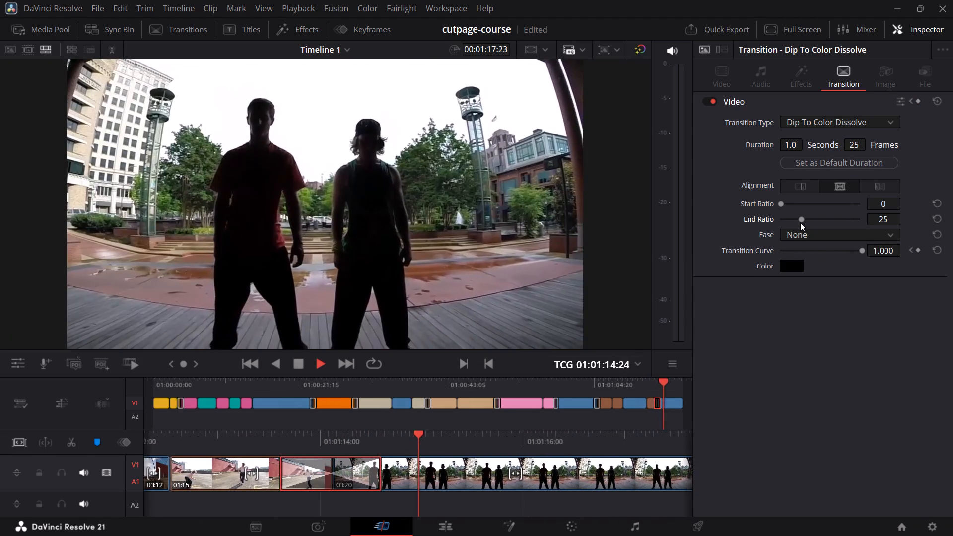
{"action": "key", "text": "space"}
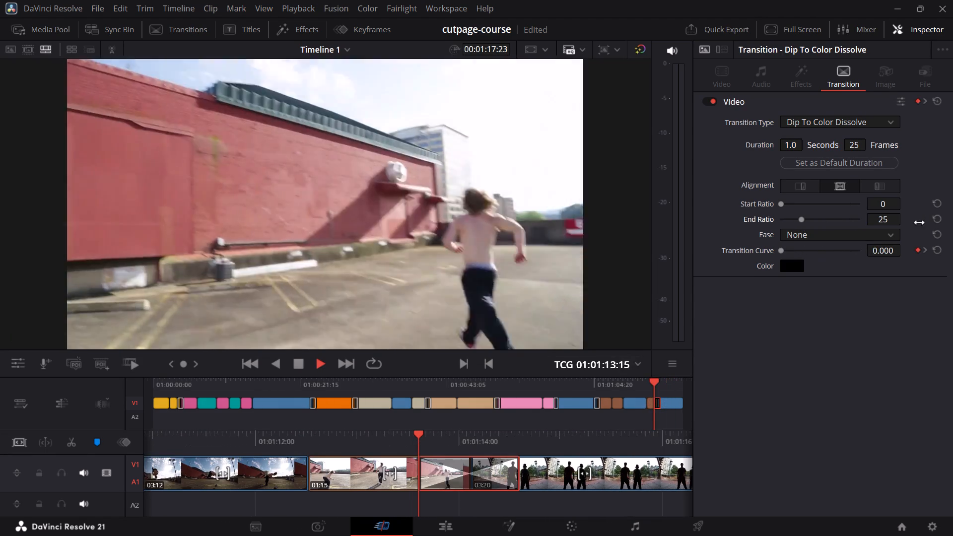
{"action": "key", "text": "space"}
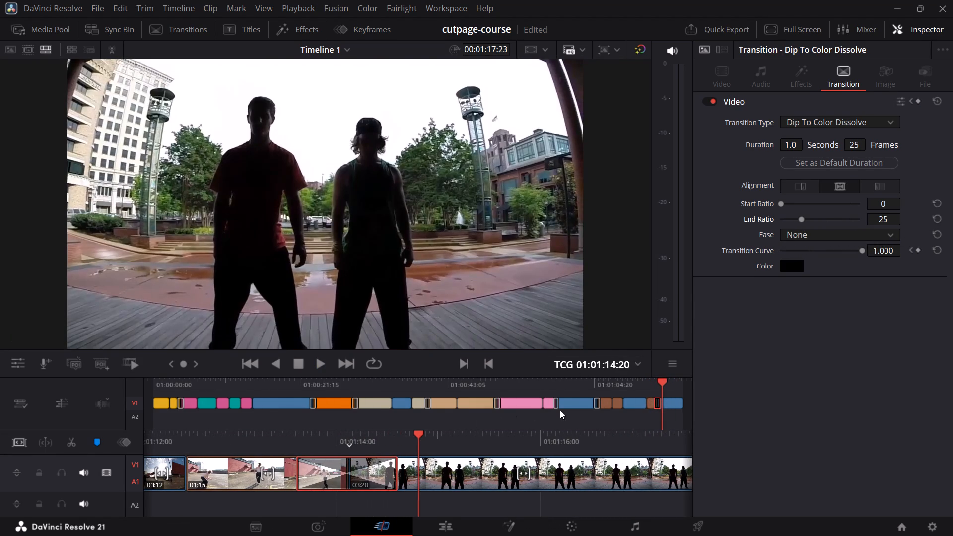
Trim seven frames off the end of the red-wall clip at the Dip To Color Dissolve, previewing the cut into the closing shot.
{"action": "left_click", "coordinate": [659, 383]}
{"action": "left_click_drag", "start_coordinate": [660, 383], "coordinate": [656, 382]}
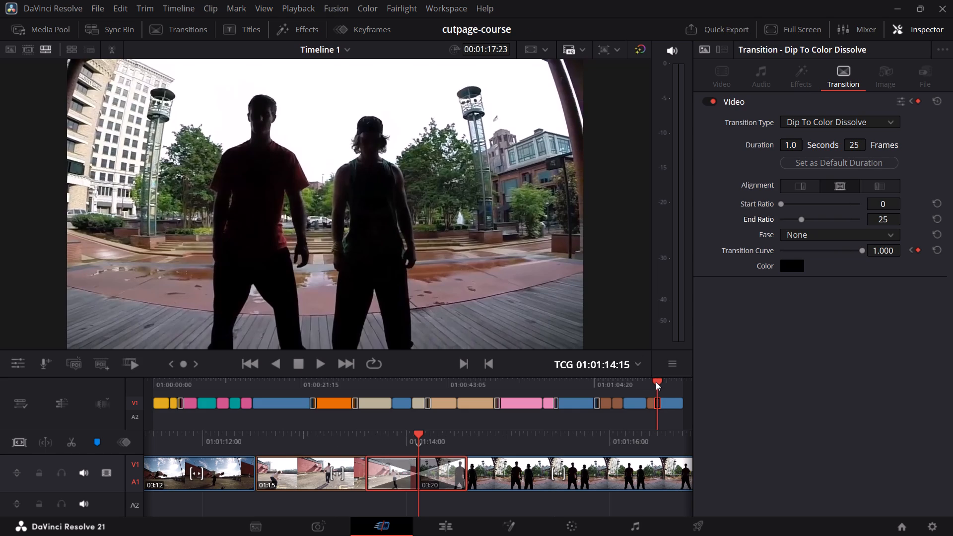
{"action": "left_click_drag", "start_coordinate": [656, 382], "coordinate": [655, 382]}
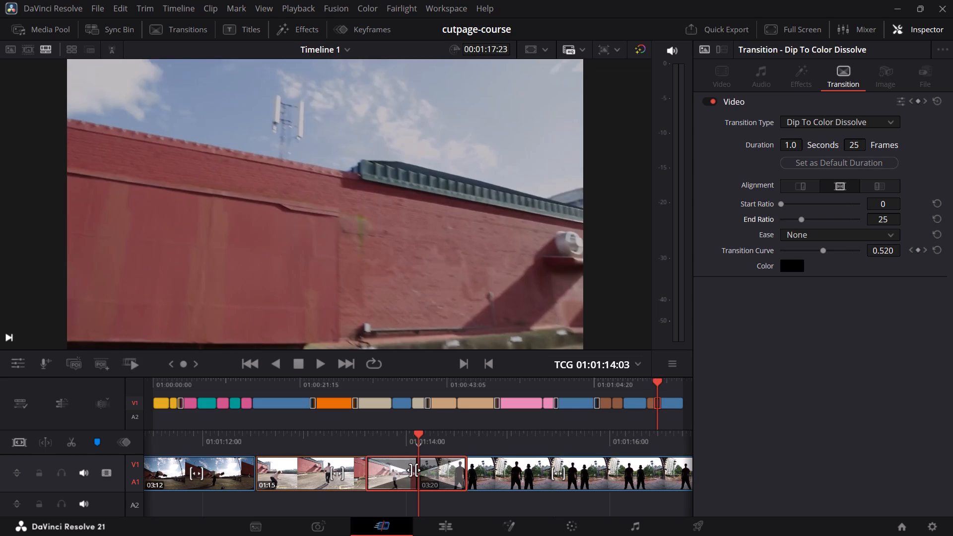
{"action": "left_click", "coordinate": [411, 470]}
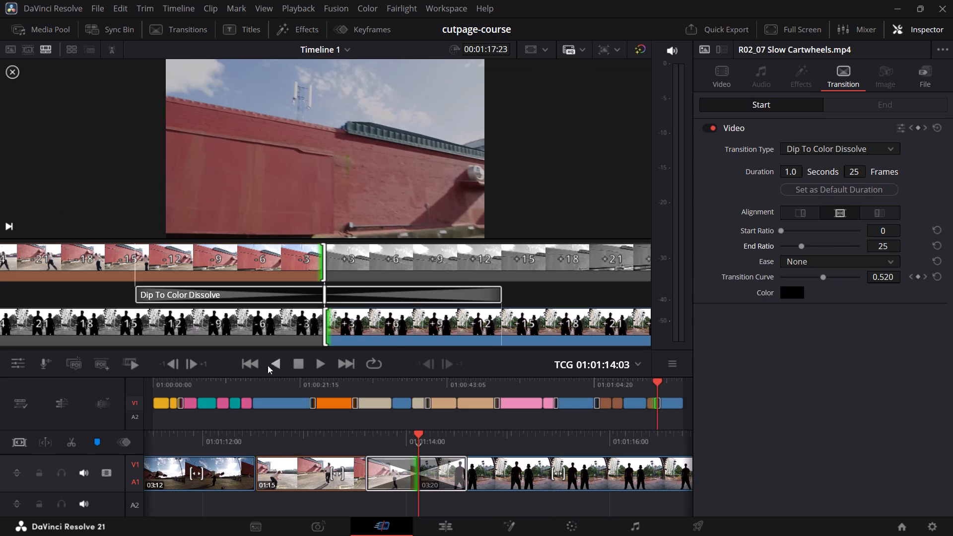
{"action": "triple_click", "coordinate": [174, 361]}
{"action": "triple_click", "coordinate": [174, 361]}
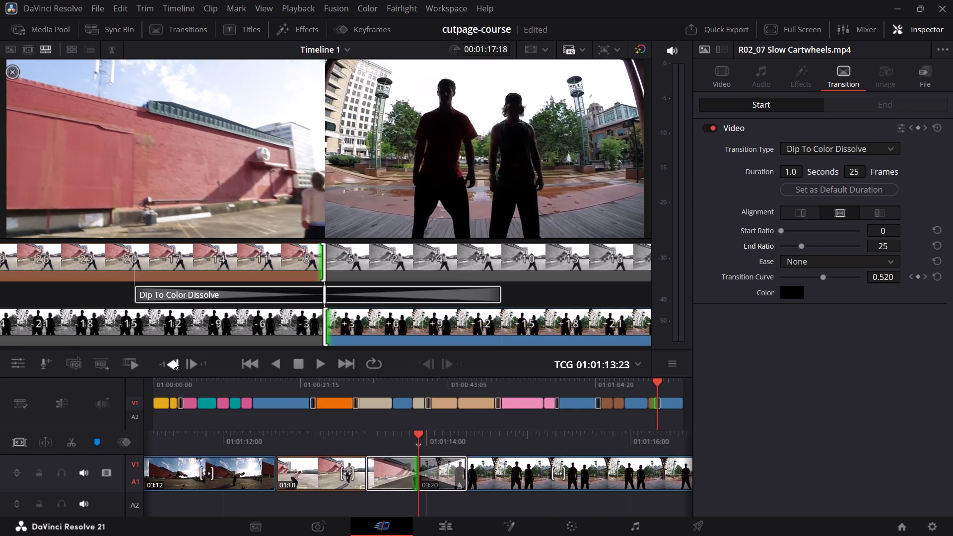
{"action": "left_click", "coordinate": [200, 364]}
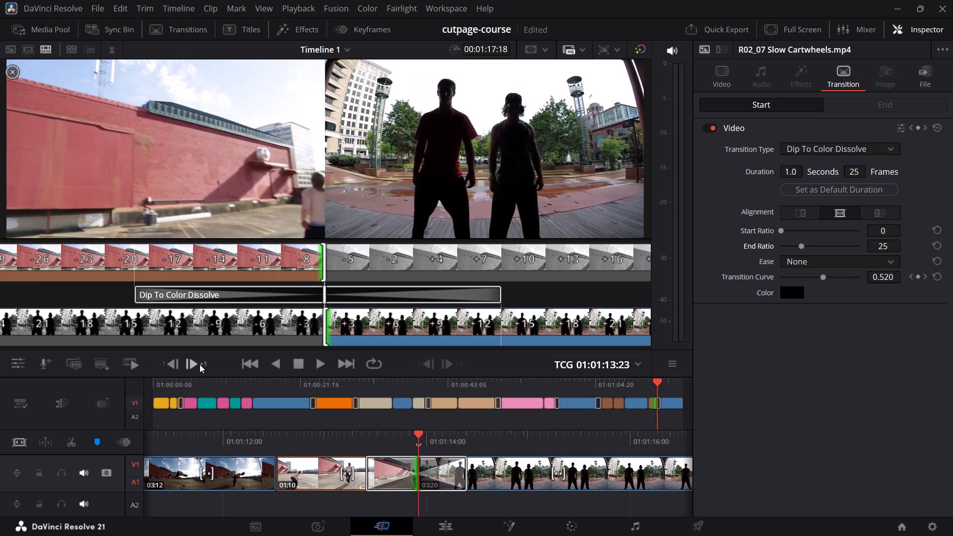
{"action": "key", "text": "slash"}
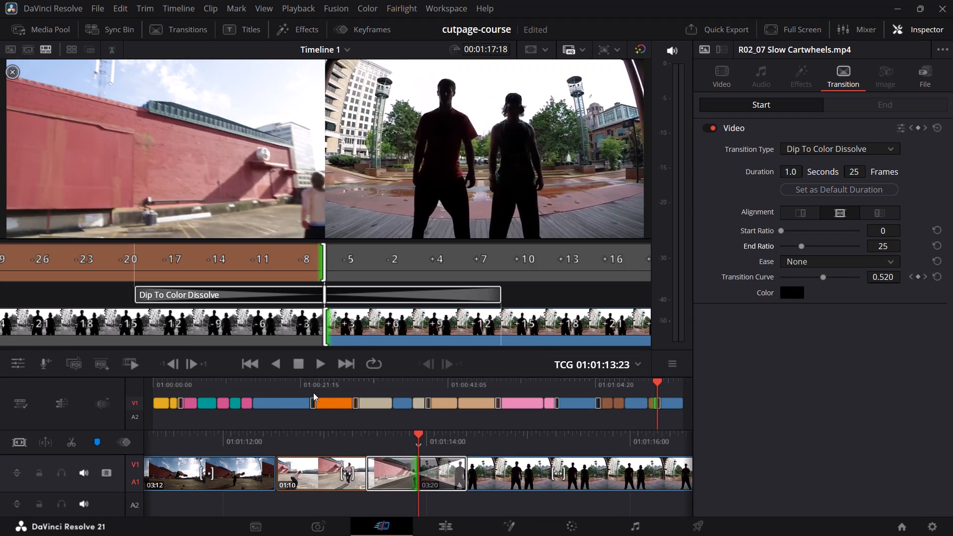
{"action": "double_click", "coordinate": [176, 359]}
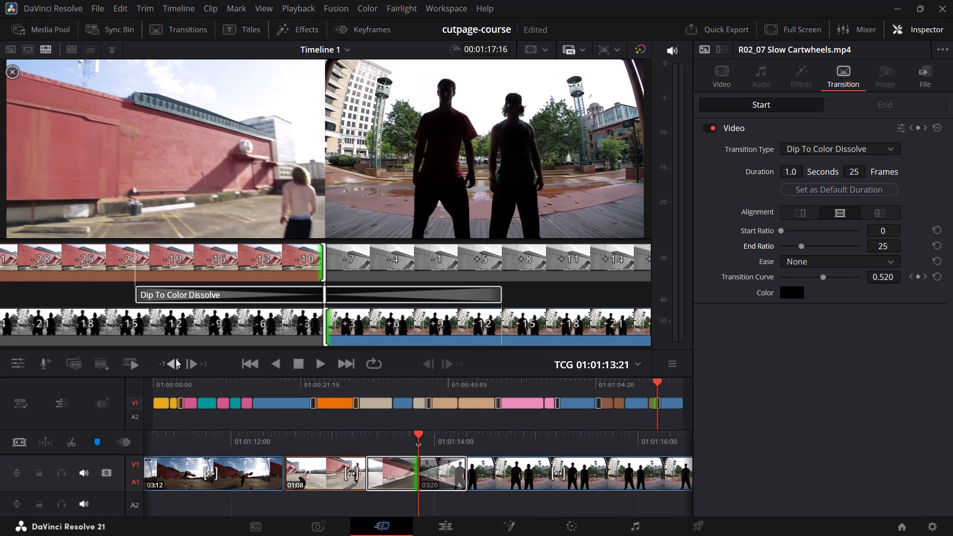
{"action": "key", "text": "slash"}
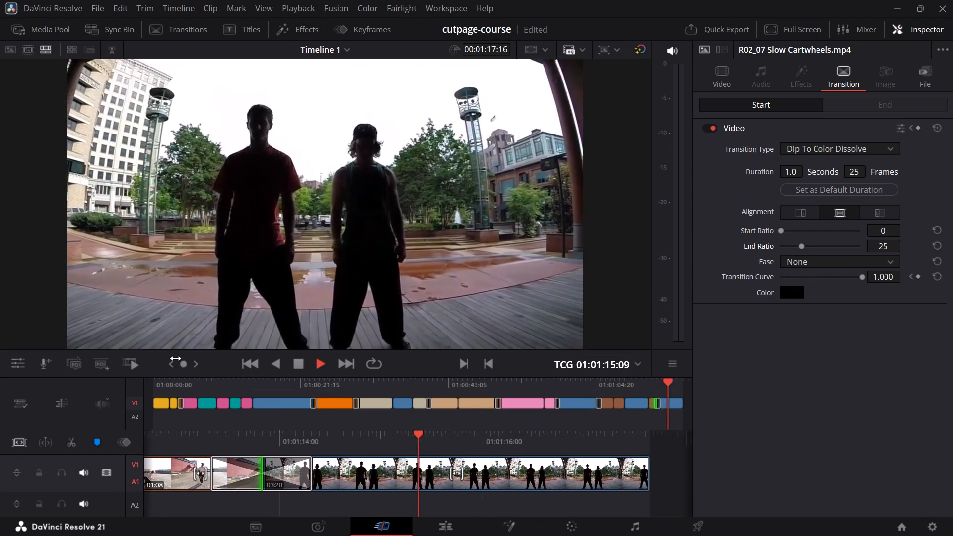
{"action": "key", "text": "space"}
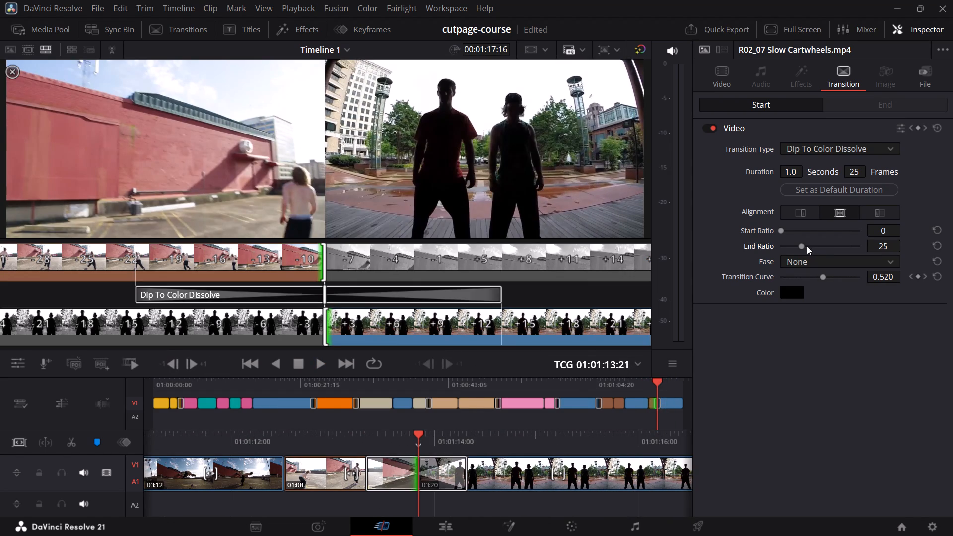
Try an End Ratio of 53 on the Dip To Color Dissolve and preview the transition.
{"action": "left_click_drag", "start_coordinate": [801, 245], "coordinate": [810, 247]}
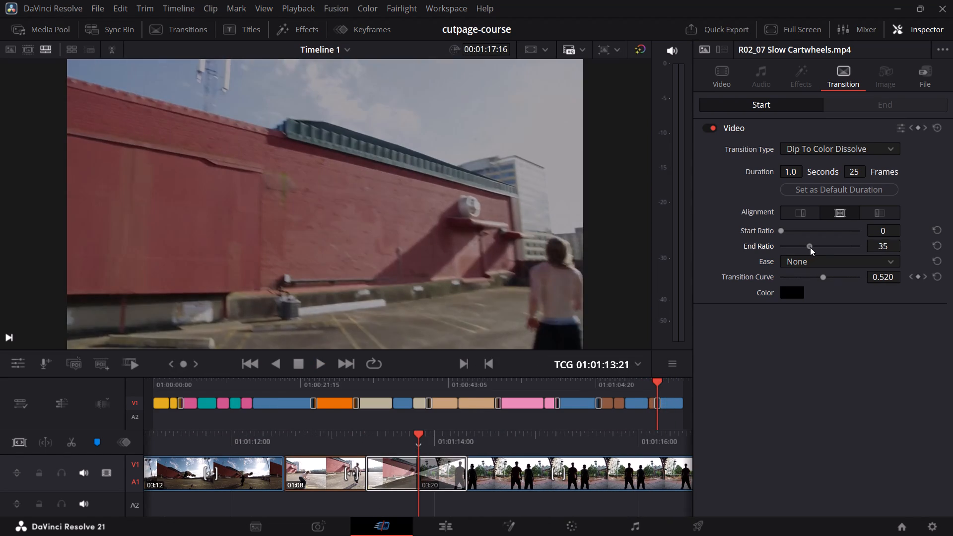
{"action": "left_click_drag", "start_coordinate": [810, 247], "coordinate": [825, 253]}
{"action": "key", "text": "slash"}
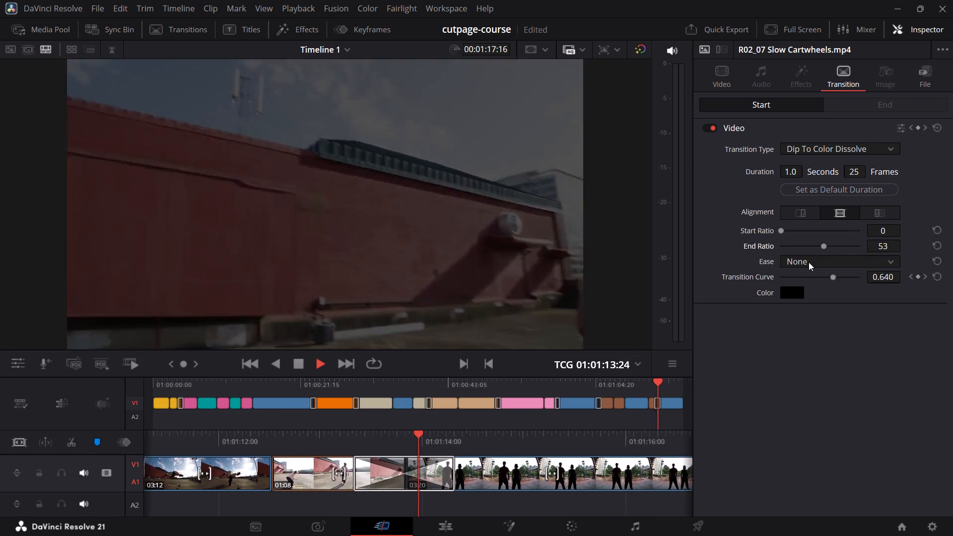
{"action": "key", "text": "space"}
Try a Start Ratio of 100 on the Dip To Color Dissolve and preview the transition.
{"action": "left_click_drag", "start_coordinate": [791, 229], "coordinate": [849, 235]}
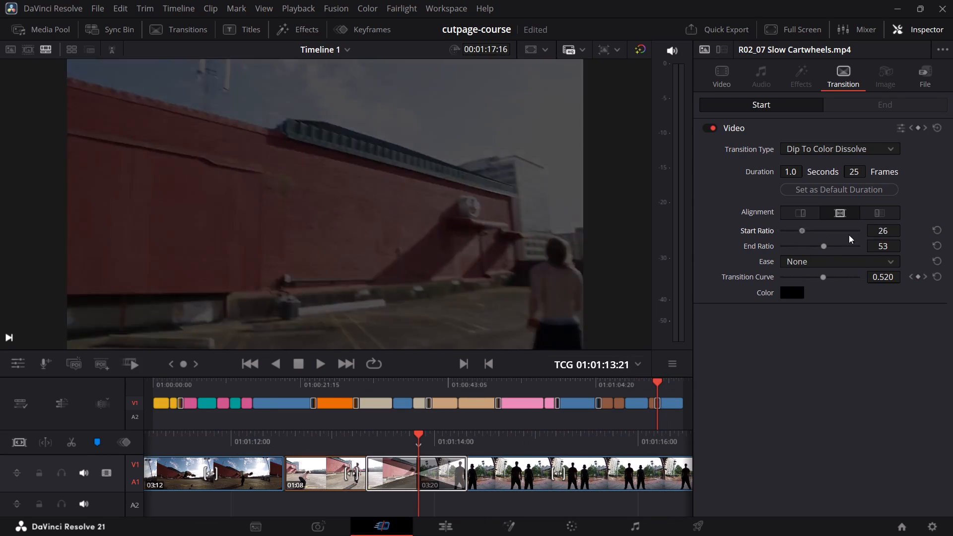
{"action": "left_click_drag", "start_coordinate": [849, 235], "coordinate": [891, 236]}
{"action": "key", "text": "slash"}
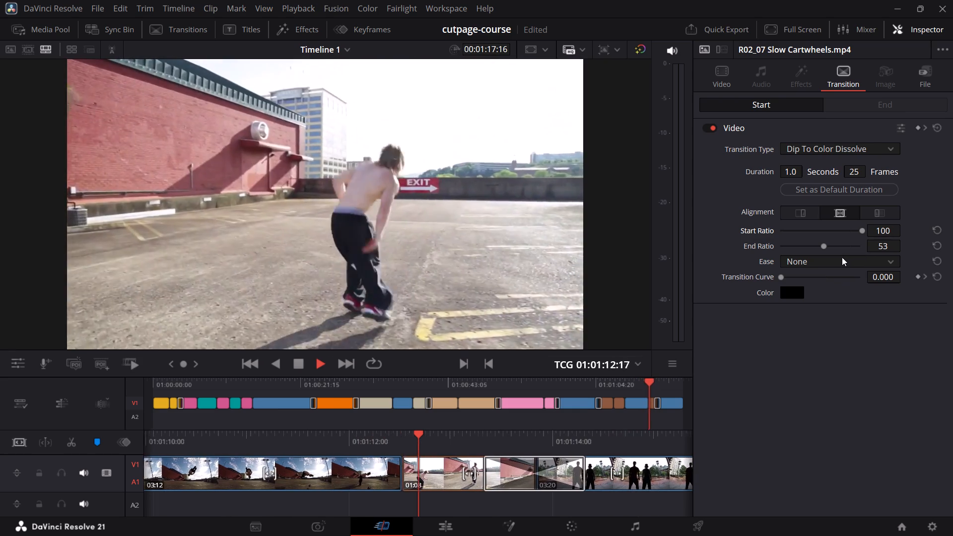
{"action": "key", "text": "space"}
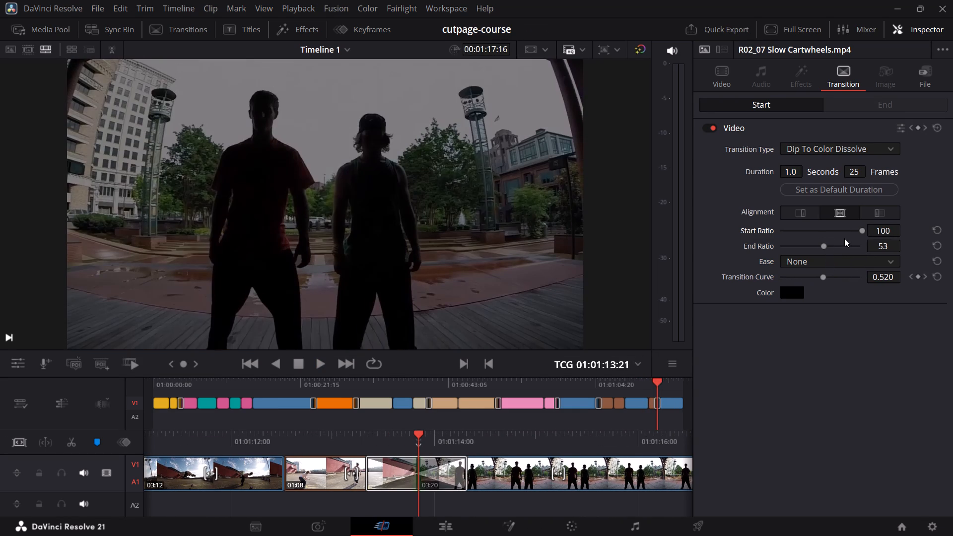
Reset the Dip To Color Dissolve's End Ratio to 100.
{"action": "left_click", "coordinate": [935, 247]}
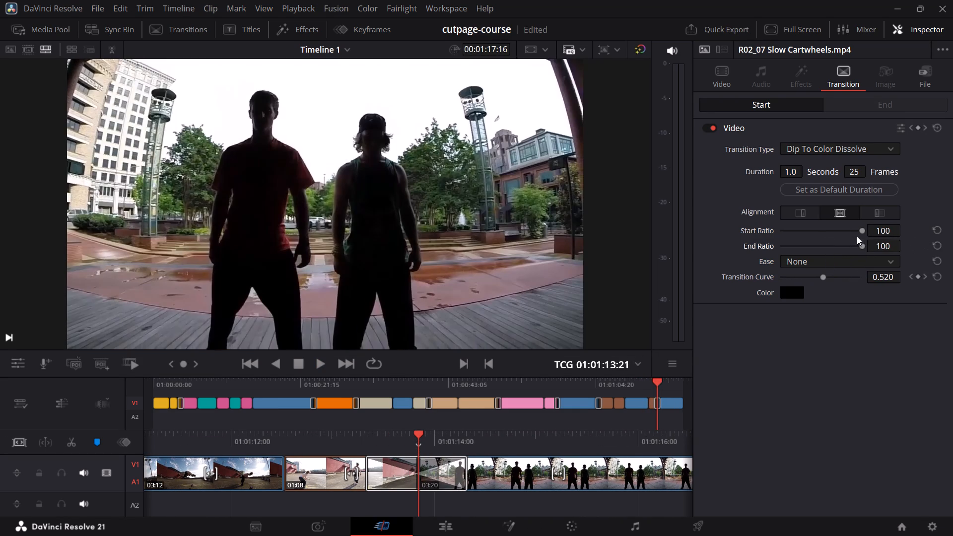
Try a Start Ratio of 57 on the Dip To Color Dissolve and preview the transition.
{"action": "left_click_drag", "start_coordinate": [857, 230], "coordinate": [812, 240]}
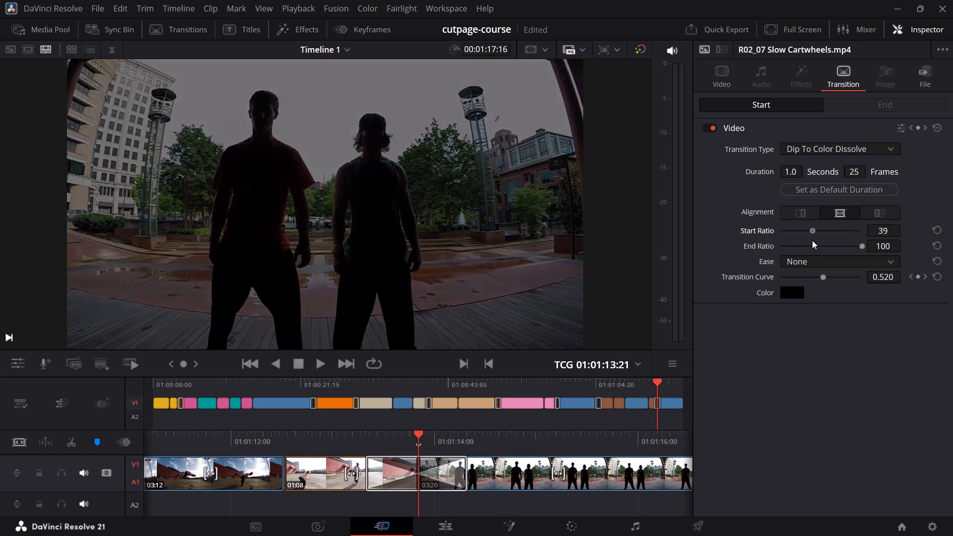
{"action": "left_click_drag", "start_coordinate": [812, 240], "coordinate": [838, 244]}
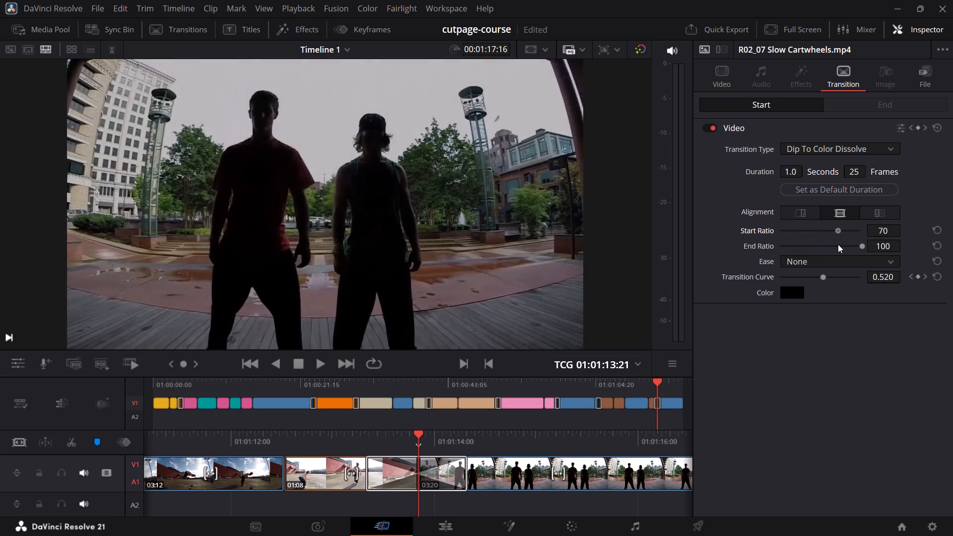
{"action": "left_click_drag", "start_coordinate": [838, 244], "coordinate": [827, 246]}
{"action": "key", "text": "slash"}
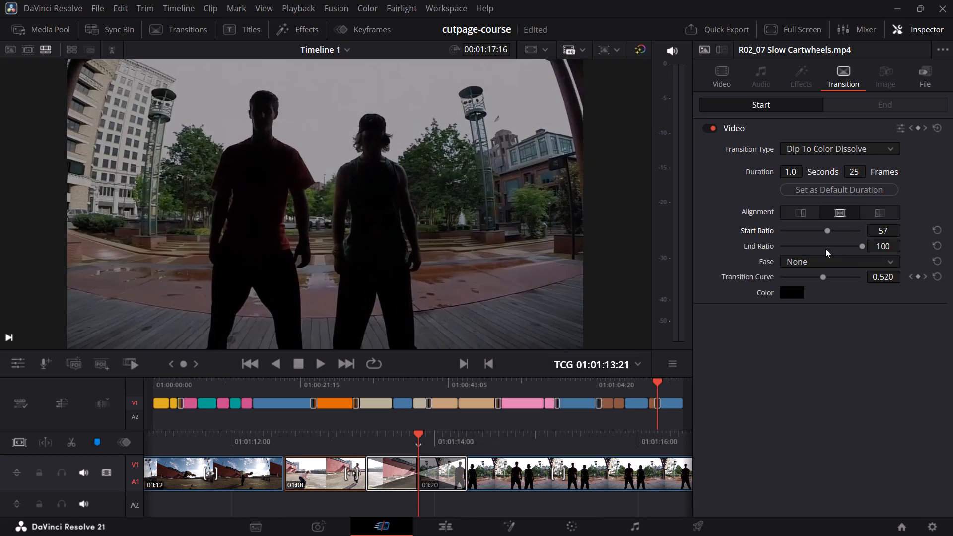
Set the Dip To Color Dissolve's Start Ratio to 22 and preview the transition into the closing shot.
{"action": "left_click", "coordinate": [799, 230]}
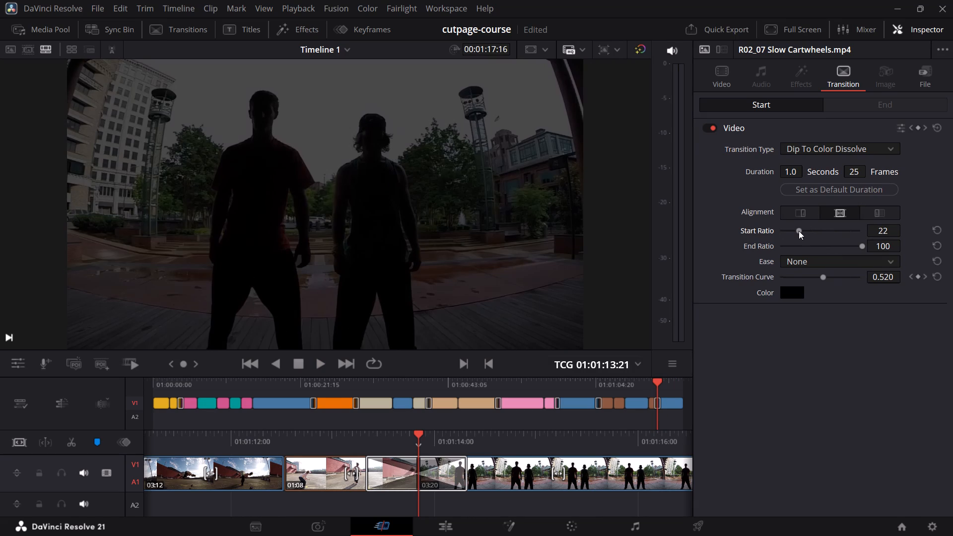
{"action": "key", "text": "slash"}
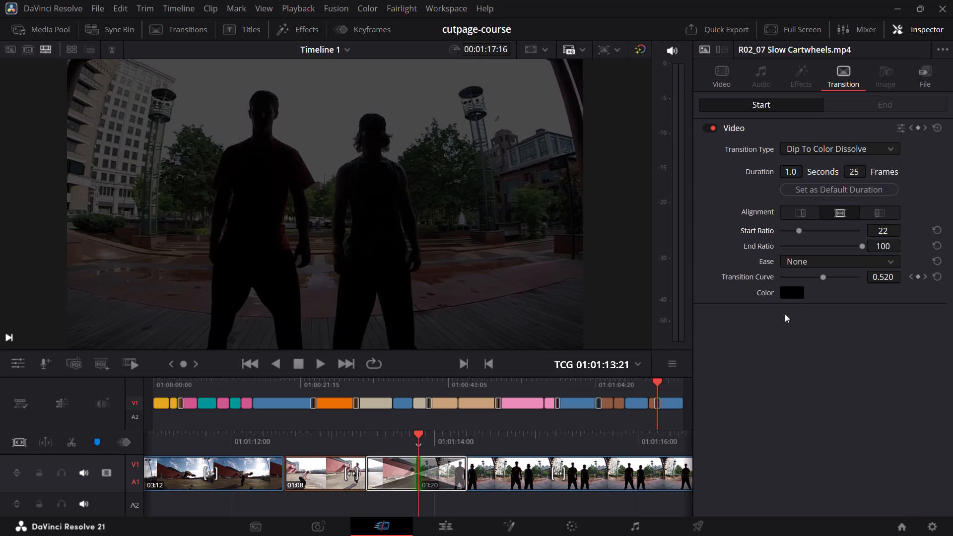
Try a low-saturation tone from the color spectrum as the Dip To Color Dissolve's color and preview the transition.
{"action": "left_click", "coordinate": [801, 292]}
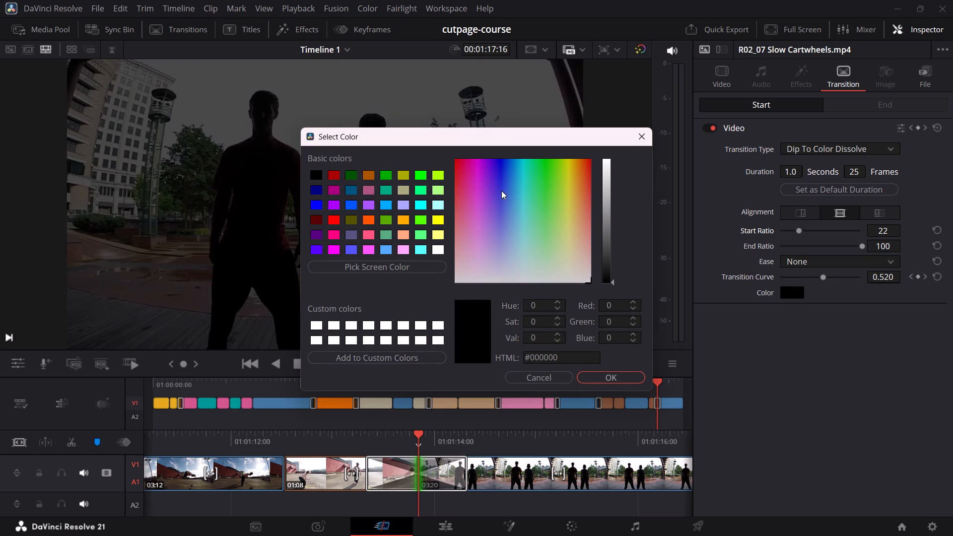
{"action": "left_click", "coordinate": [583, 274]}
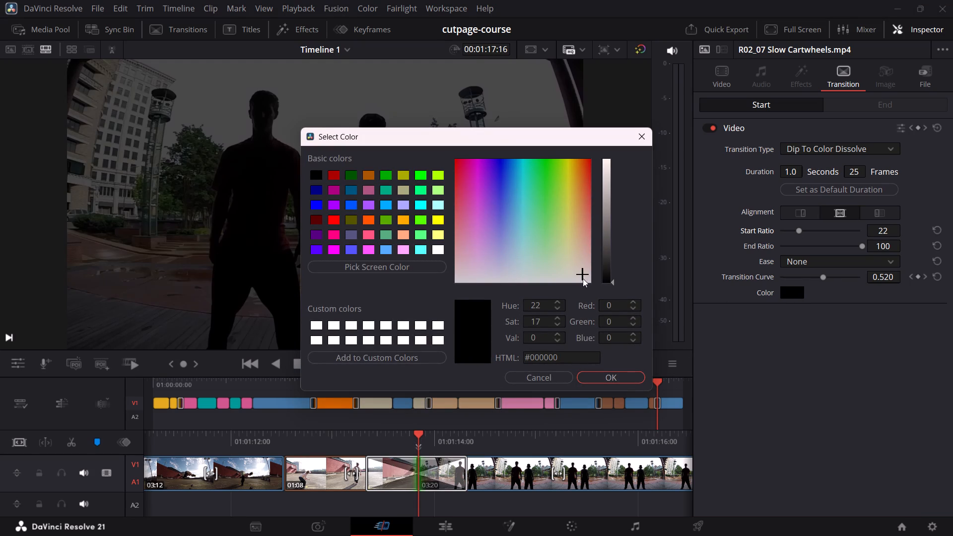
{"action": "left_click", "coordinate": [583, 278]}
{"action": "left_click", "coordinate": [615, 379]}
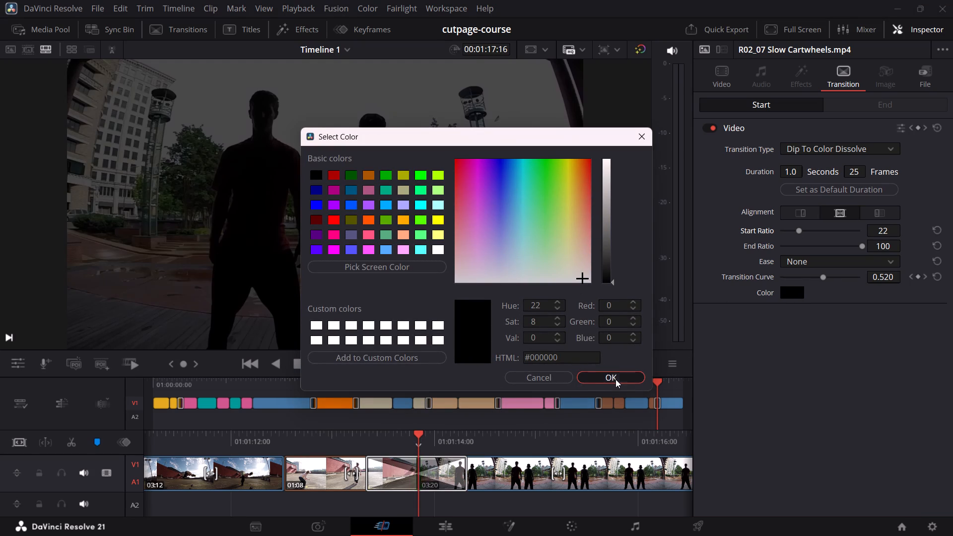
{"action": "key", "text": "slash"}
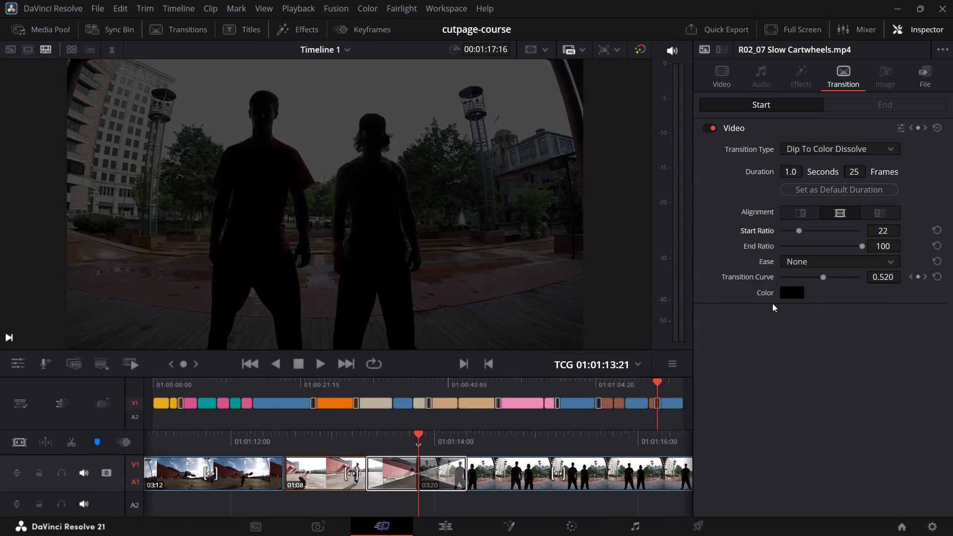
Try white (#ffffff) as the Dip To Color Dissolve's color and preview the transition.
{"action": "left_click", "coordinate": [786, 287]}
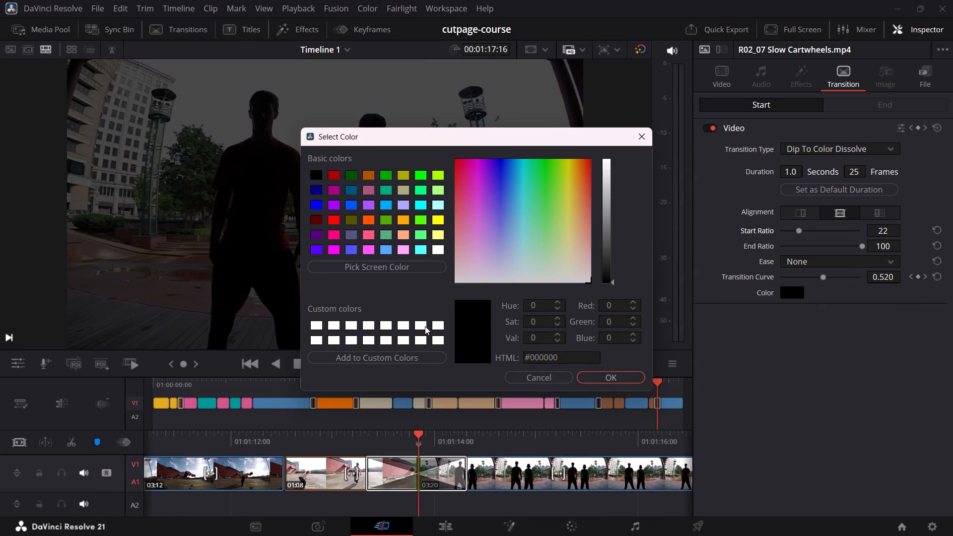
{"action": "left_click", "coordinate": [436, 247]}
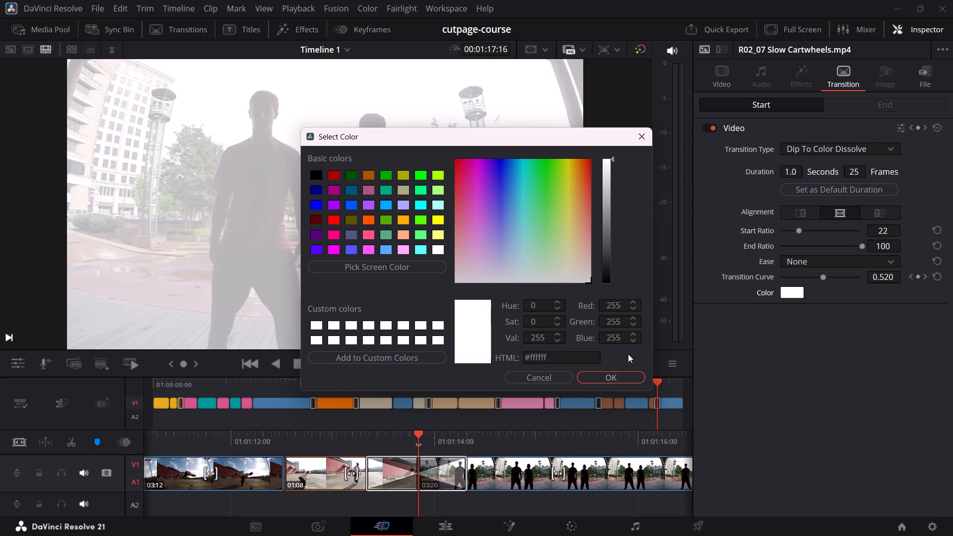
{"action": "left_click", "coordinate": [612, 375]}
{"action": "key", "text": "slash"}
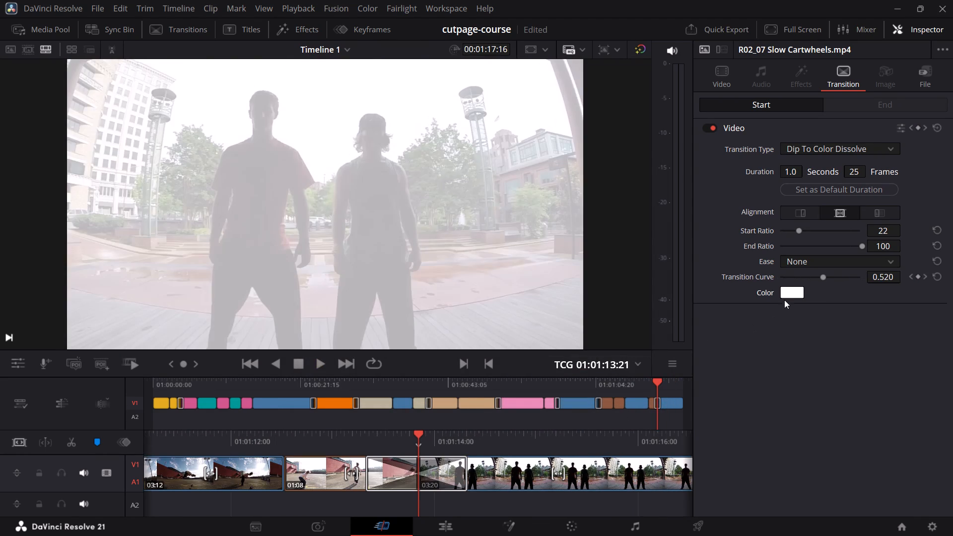
Set the Dip To Color Dissolve's color to black from the basic colors.
{"action": "left_click", "coordinate": [789, 292]}
{"action": "left_click", "coordinate": [316, 176]}
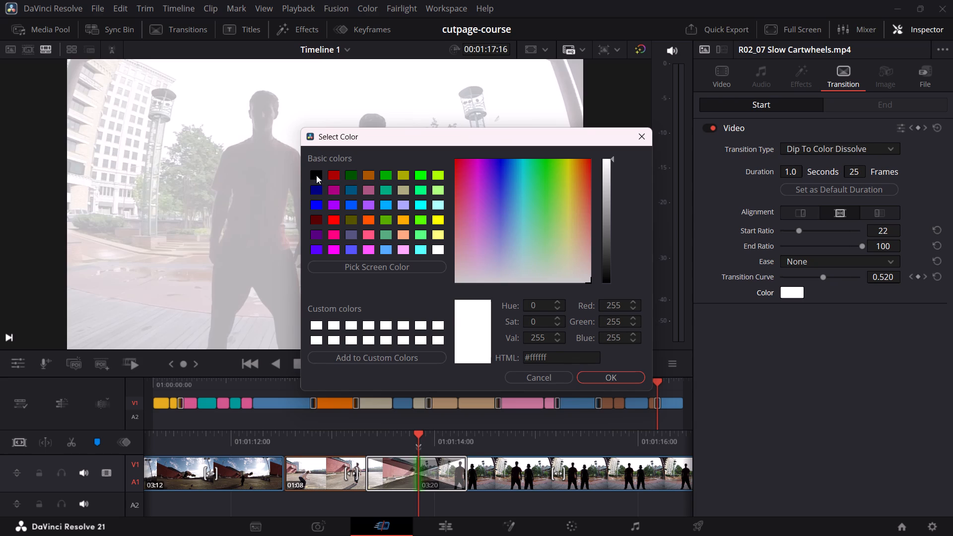
{"action": "left_click", "coordinate": [603, 380]}
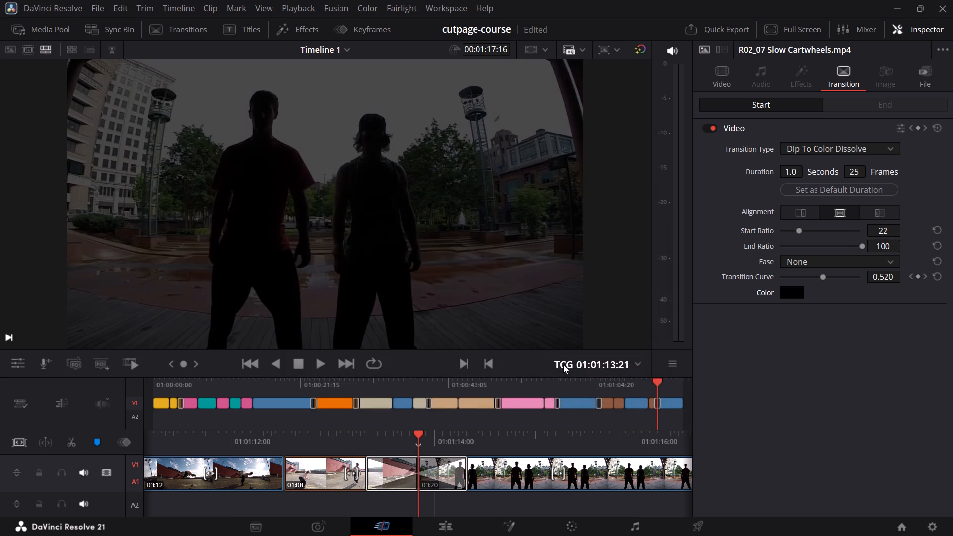
Play the whole edit from the start of the timeline to review the cuts and transitions.
{"action": "left_click_drag", "start_coordinate": [545, 381], "coordinate": [68, 393]}
{"action": "key", "text": "space"}
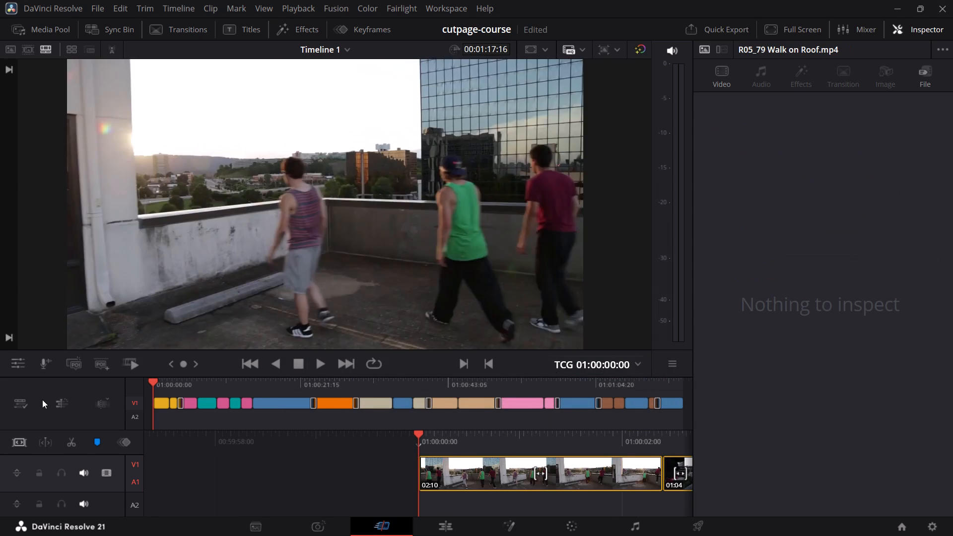
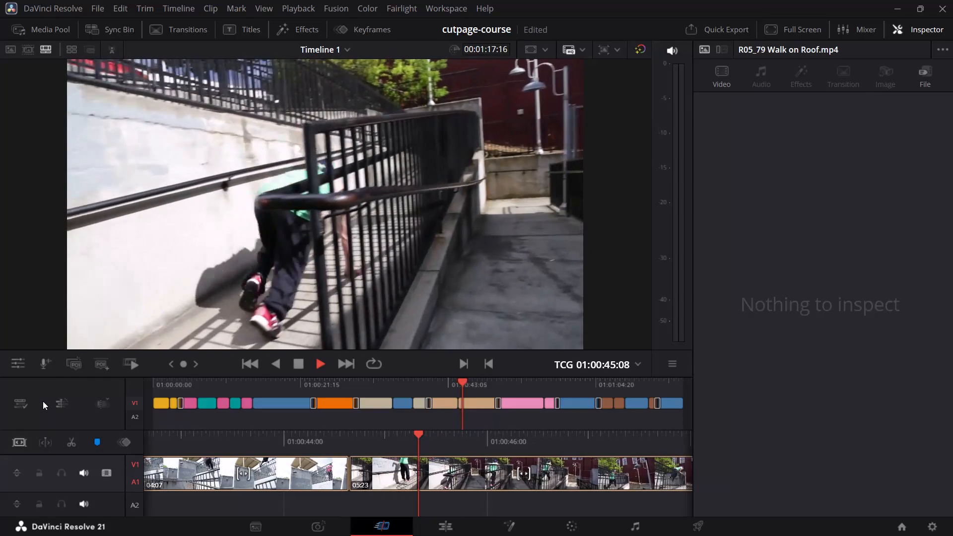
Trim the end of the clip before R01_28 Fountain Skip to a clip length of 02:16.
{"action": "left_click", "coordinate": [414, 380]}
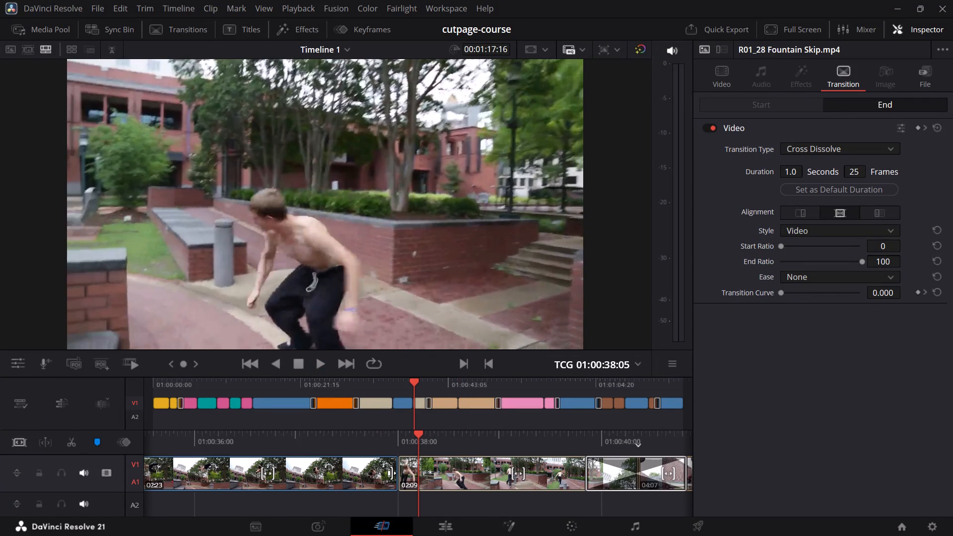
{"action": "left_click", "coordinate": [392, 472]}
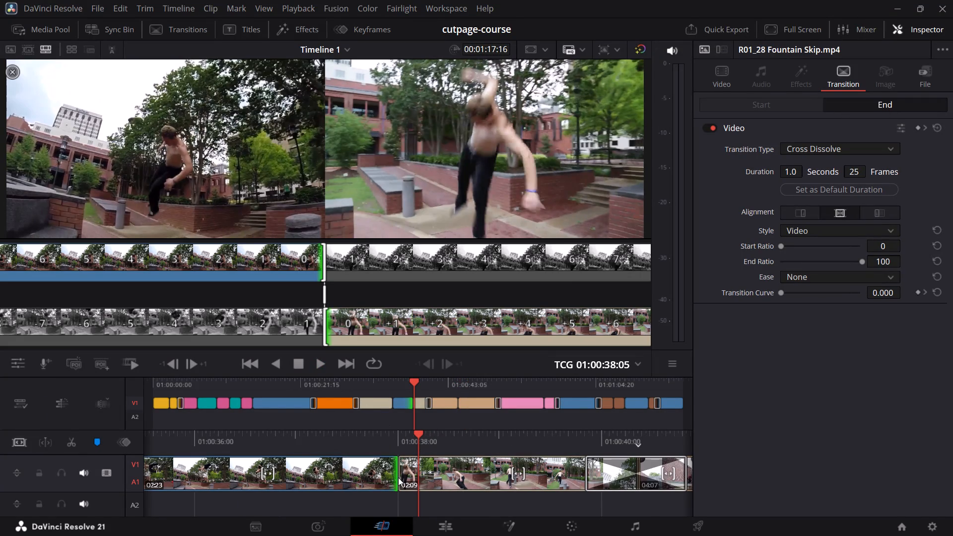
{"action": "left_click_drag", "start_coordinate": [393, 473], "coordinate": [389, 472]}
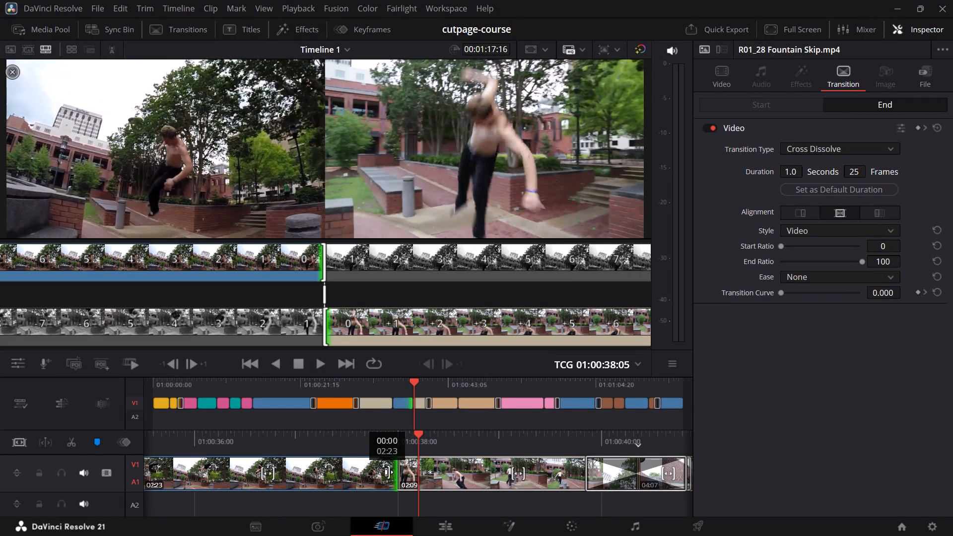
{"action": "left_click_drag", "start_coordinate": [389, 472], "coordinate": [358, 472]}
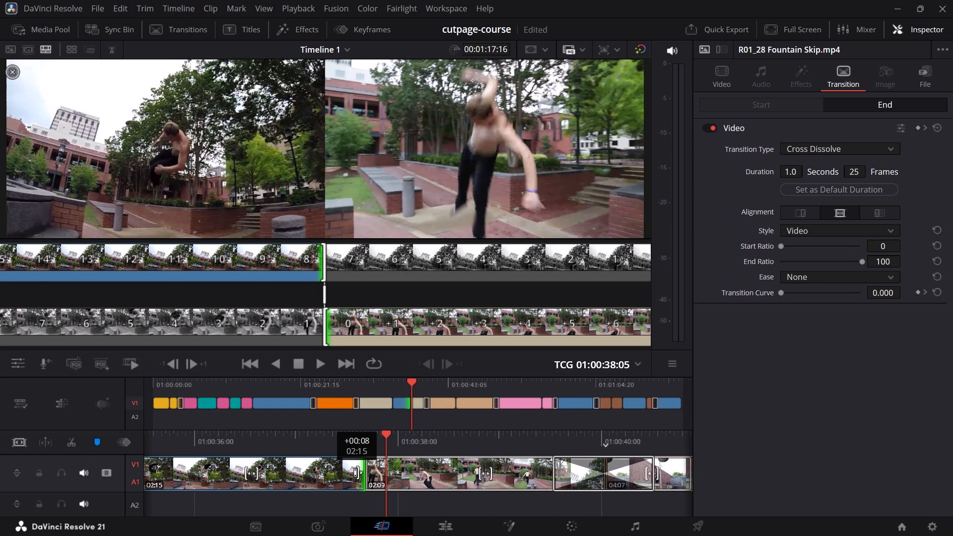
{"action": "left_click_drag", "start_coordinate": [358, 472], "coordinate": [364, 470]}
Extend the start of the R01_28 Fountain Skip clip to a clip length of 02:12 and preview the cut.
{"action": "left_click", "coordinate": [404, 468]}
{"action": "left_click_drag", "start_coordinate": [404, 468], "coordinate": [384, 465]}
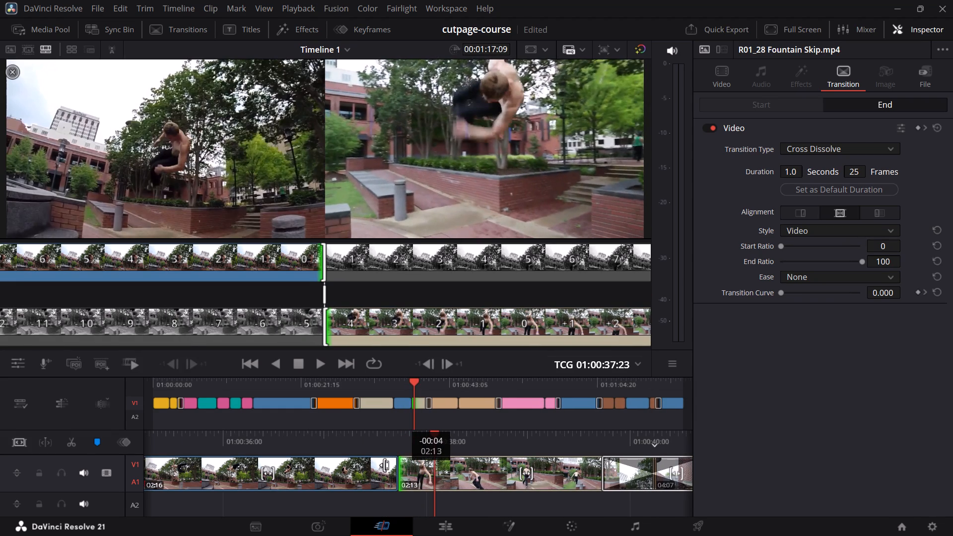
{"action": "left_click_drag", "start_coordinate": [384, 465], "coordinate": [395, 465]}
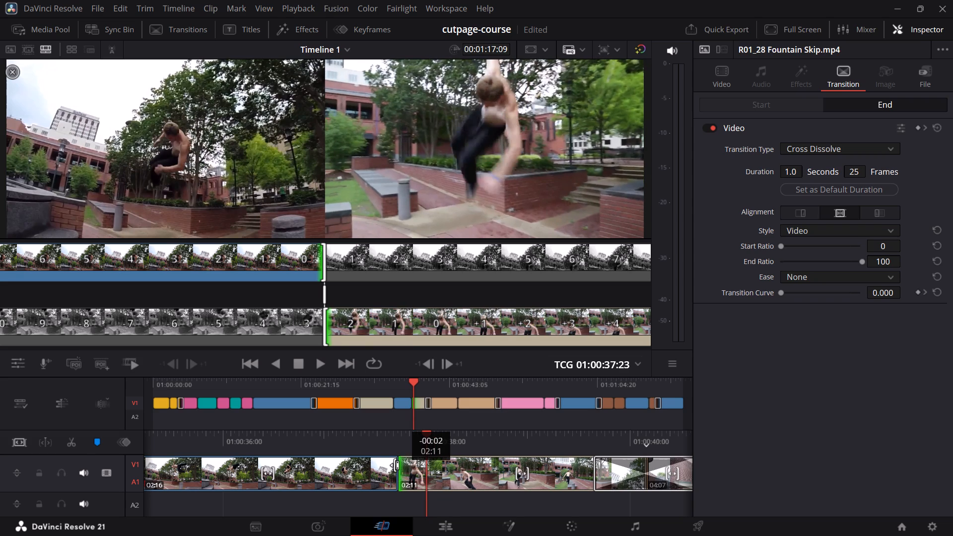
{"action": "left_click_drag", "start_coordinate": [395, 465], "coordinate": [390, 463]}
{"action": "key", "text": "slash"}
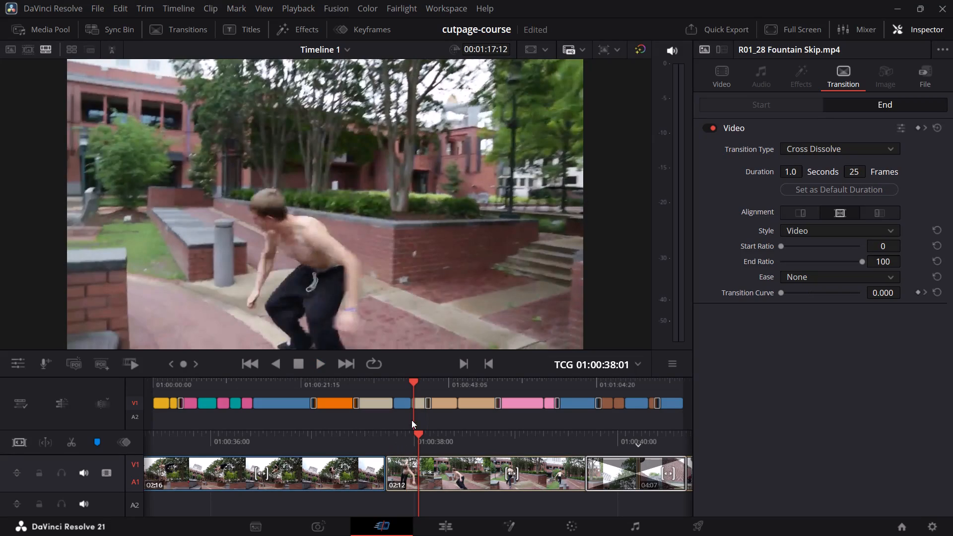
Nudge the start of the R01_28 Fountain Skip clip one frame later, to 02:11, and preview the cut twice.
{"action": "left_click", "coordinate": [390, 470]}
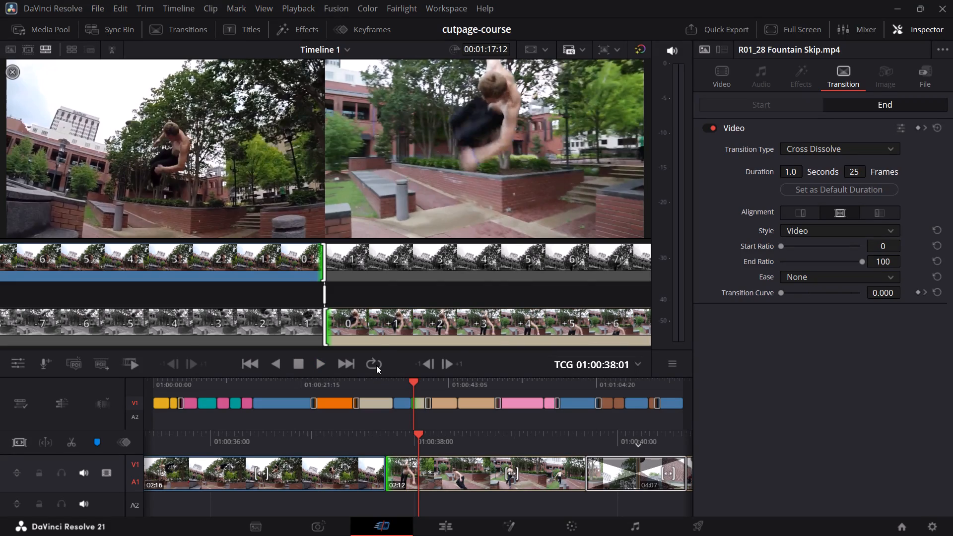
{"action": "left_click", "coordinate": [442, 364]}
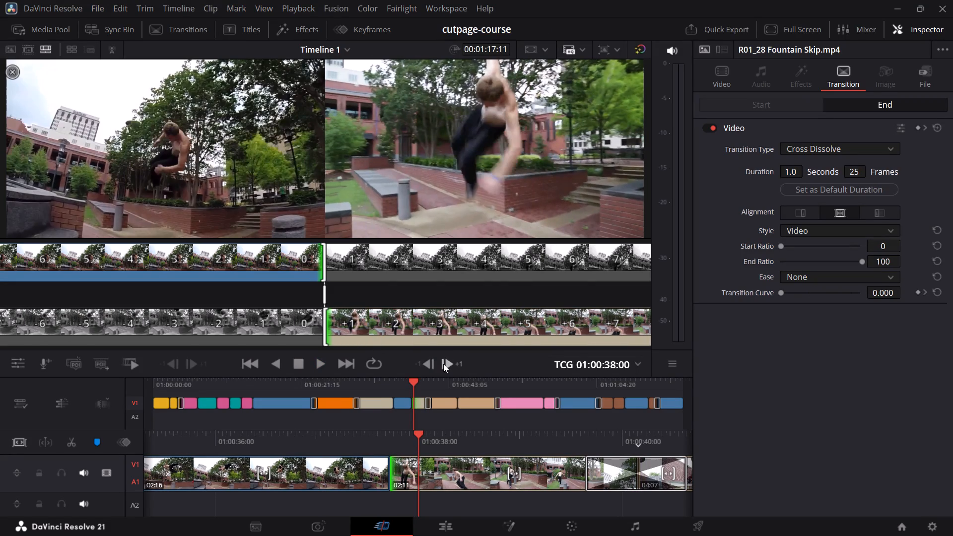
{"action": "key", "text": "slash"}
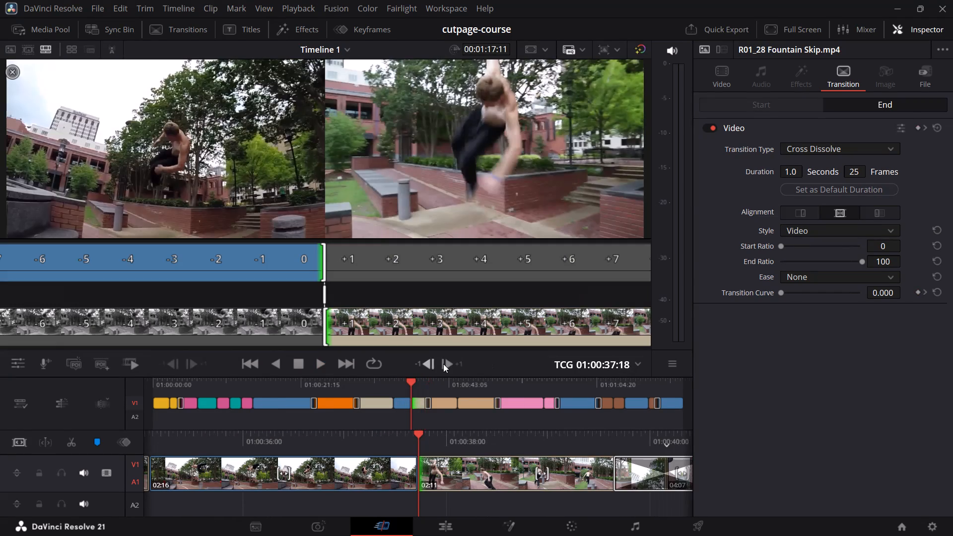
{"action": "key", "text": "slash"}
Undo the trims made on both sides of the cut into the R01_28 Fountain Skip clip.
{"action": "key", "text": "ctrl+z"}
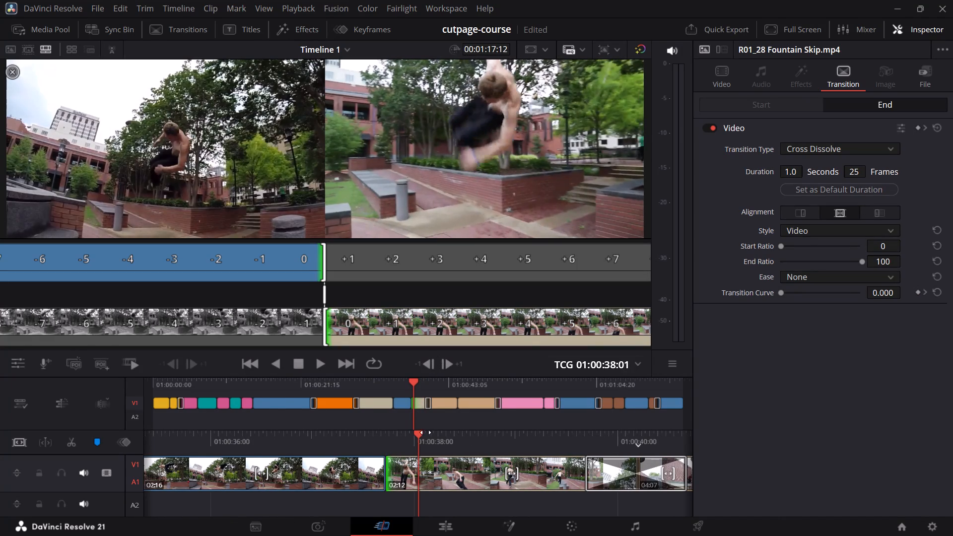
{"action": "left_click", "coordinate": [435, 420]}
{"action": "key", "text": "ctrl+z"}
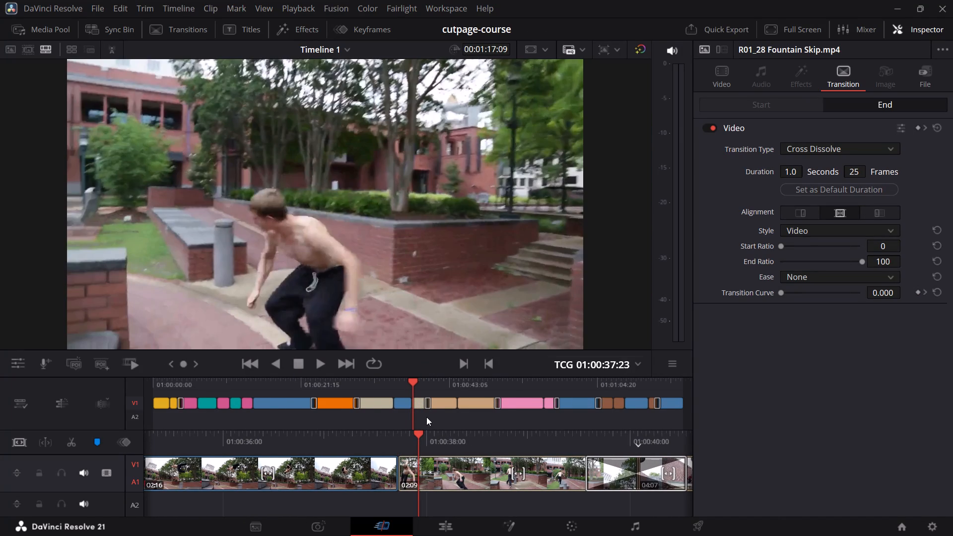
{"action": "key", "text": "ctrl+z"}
Preview the cut into the R01_28 Fountain Skip clip and continue playing the timeline from there.
{"action": "key", "text": "slash"}
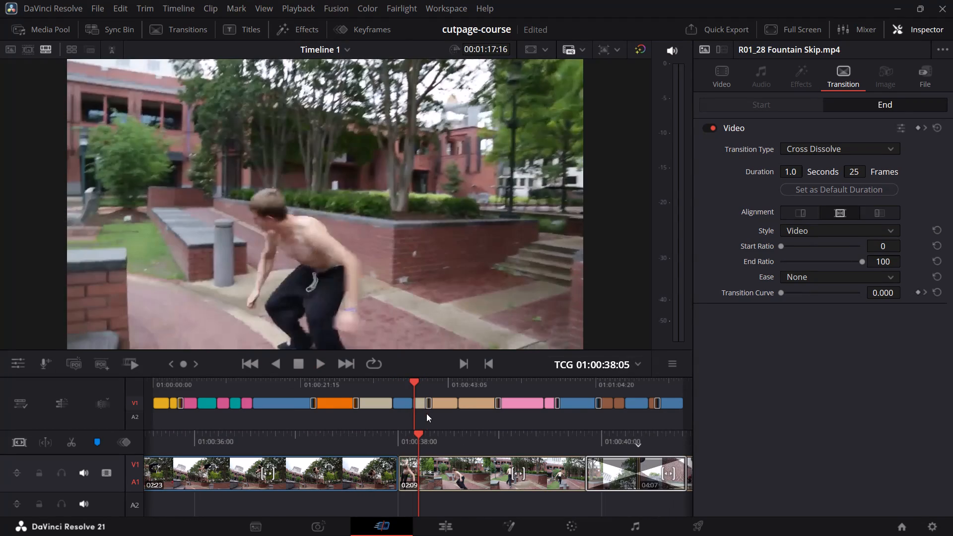
{"action": "key", "text": "space"}
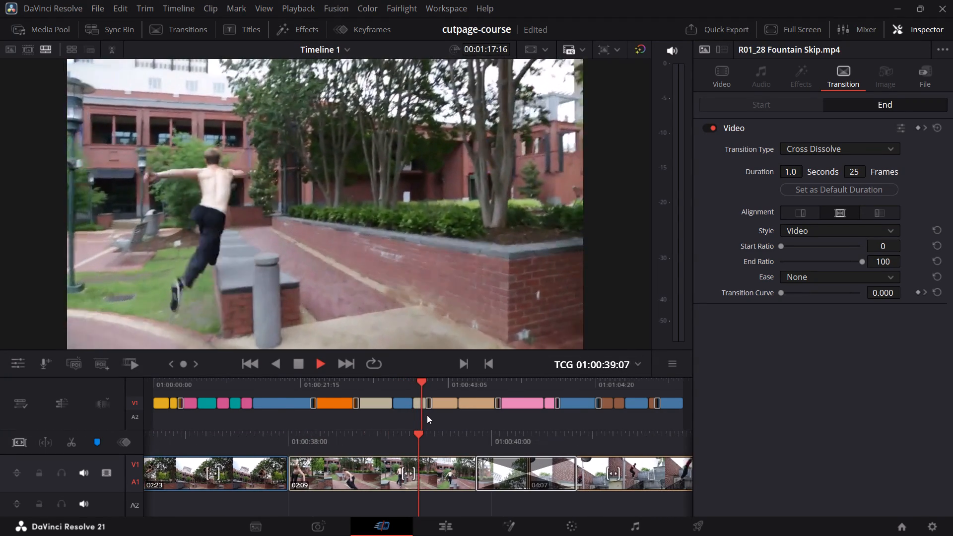
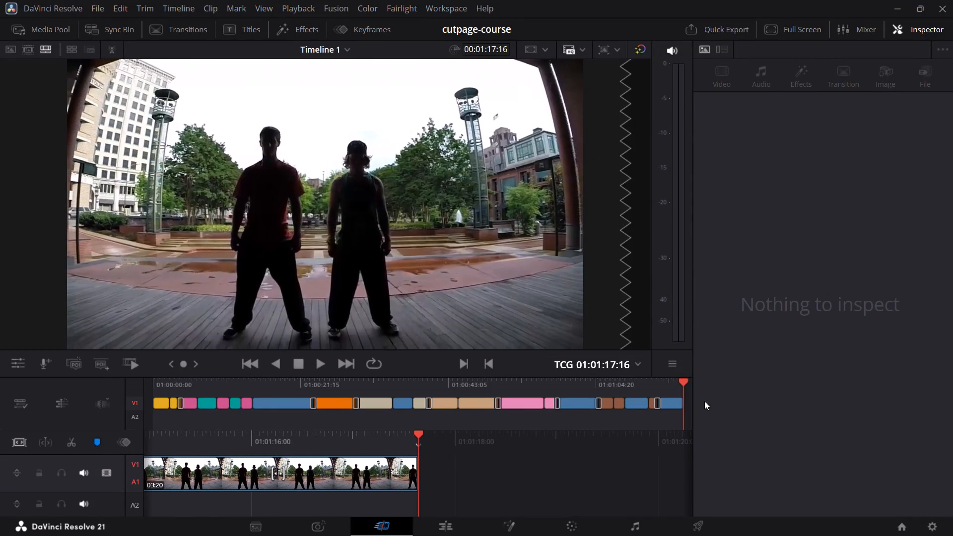
Quick-export the timeline with the H.264 Master preset, setting the Pictures folder as destination and cuts as the file name.
{"action": "left_click", "coordinate": [736, 26]}
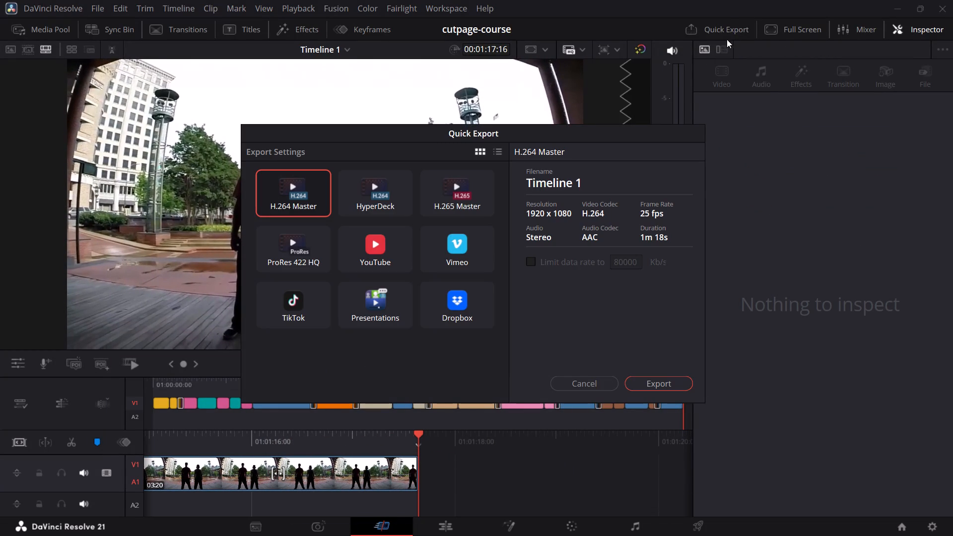
{"action": "left_click", "coordinate": [284, 190]}
{"action": "left_click", "coordinate": [655, 382]}
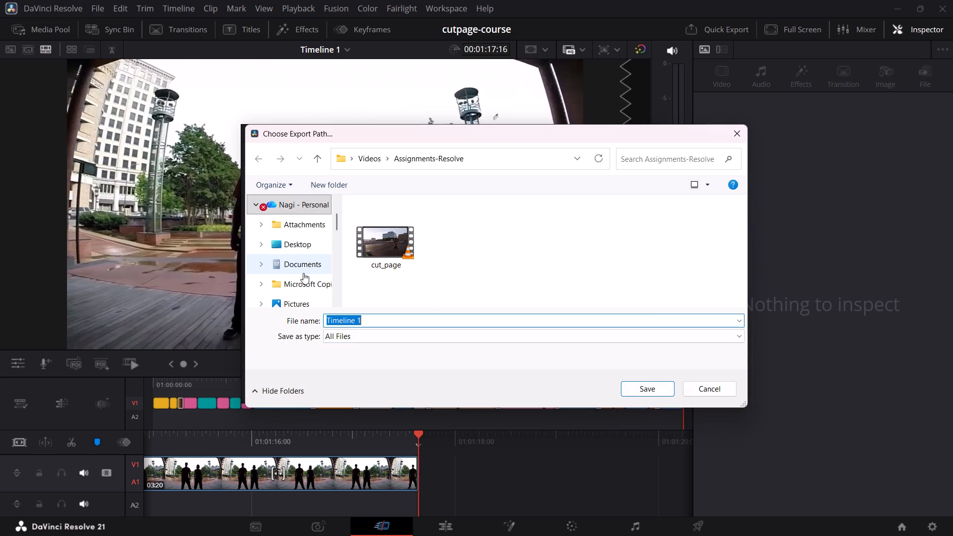
{"action": "left_click", "coordinate": [304, 300]}
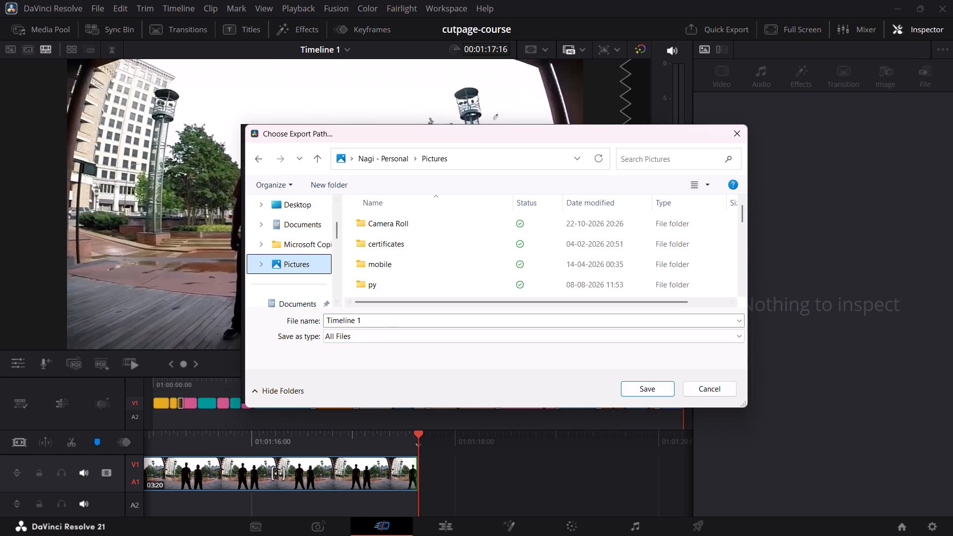
{"action": "left_click", "coordinate": [389, 319]}
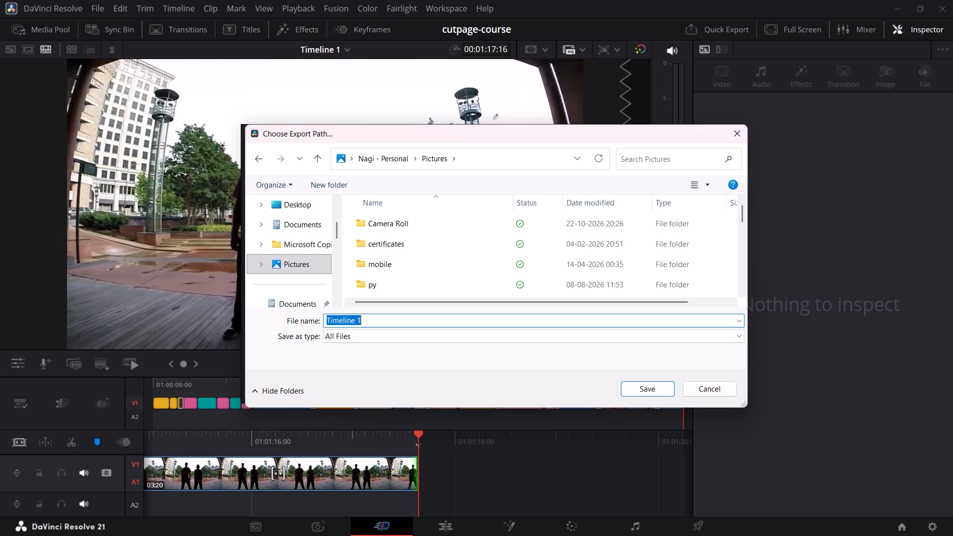
{"action": "type", "text": "cuts"}
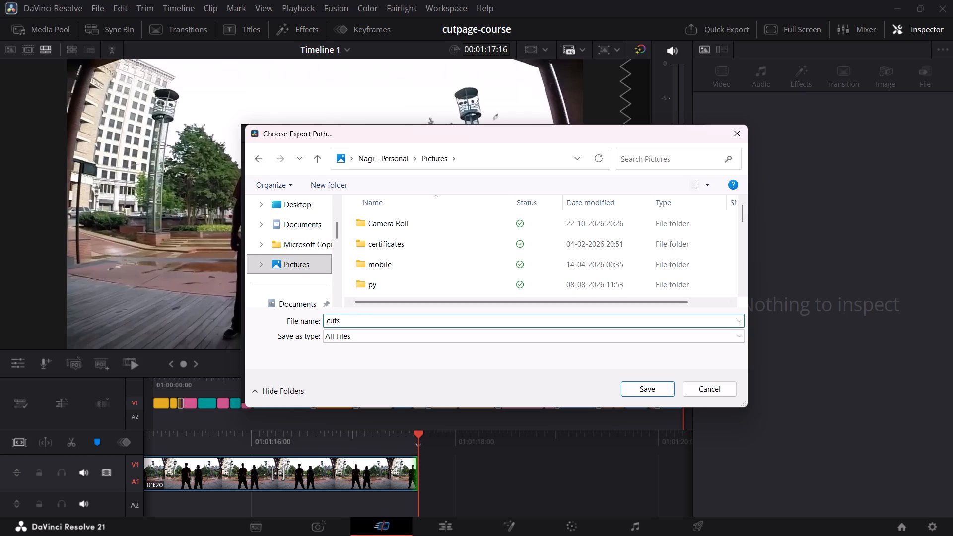
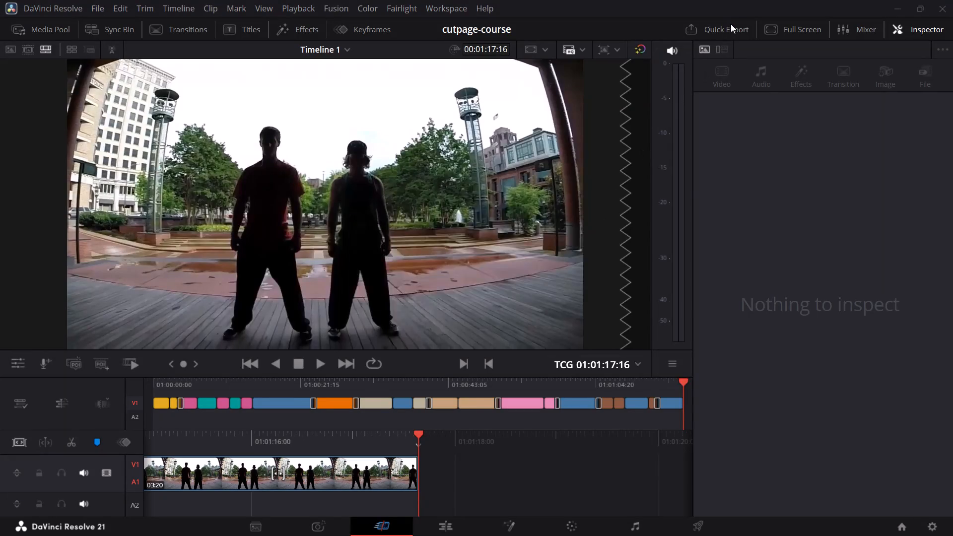
Quick-export the timeline again with the H.264 Master preset, saving it in the Pictures folder under the file name cuts.
{"action": "left_click", "coordinate": [730, 24]}
{"action": "left_click", "coordinate": [667, 380]}
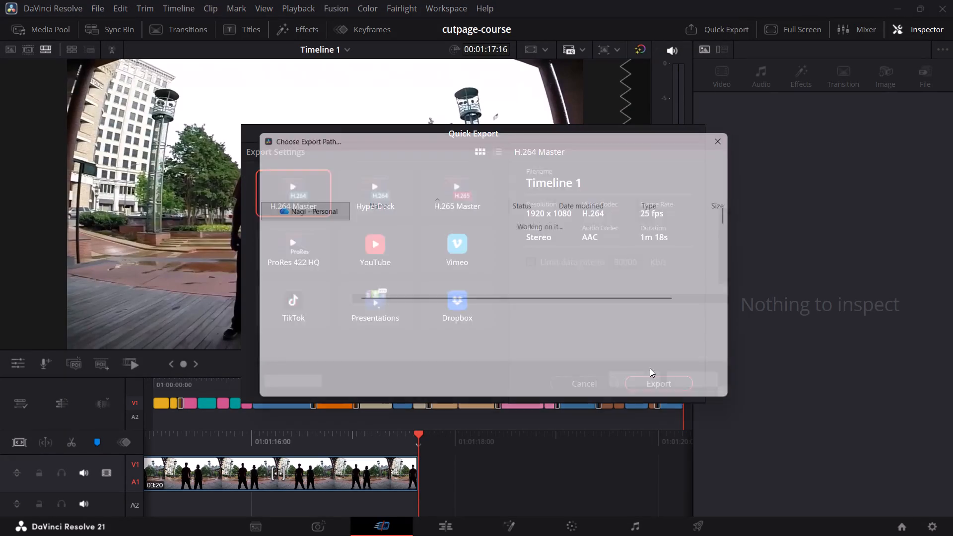
{"action": "left_click", "coordinate": [694, 338]}
{"action": "left_click", "coordinate": [694, 338]}
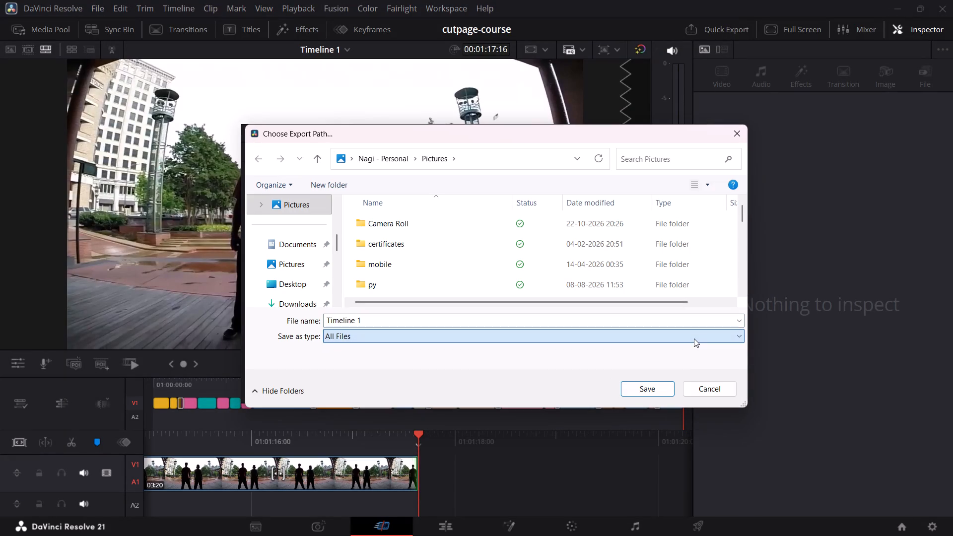
{"action": "left_click", "coordinate": [406, 321]}
{"action": "type", "text": "cut"}
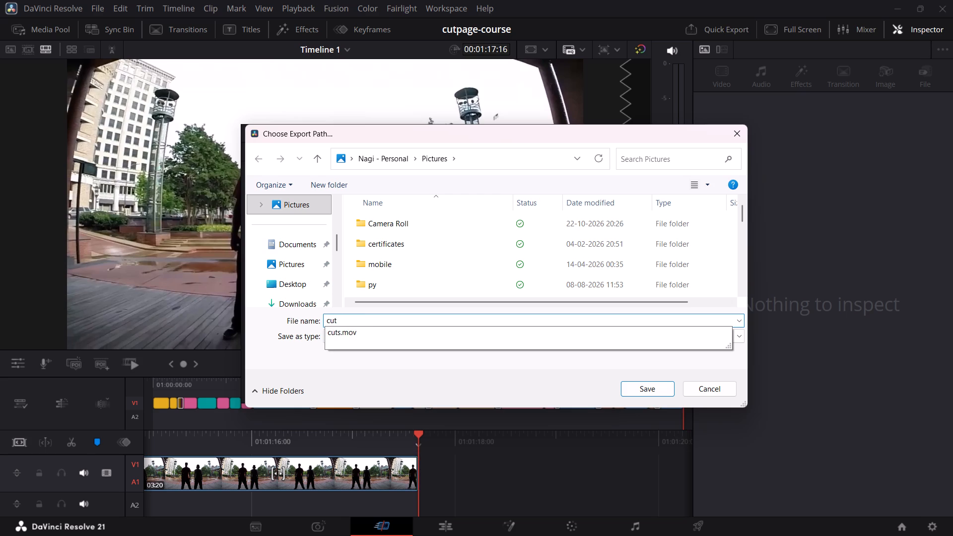
{"action": "key", "text": "s"}
{"action": "key", "text": "Return"}
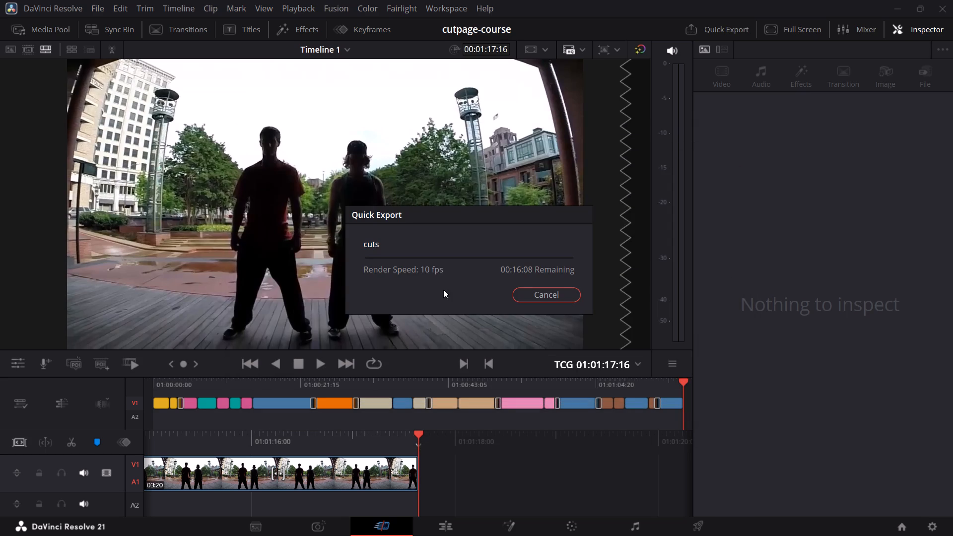